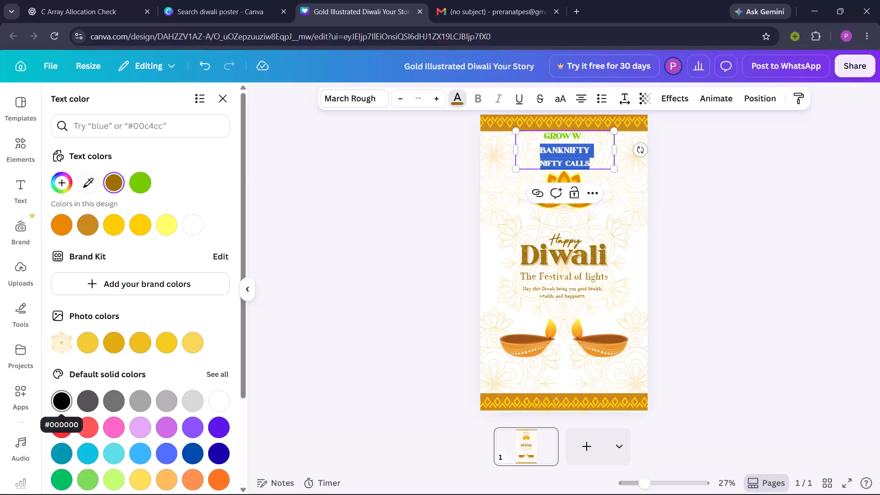
Recolour the BANKNIFTY and NIFTY CALLS lines of the heading text to black (#000000).
click(66, 395)
click(341, 318)
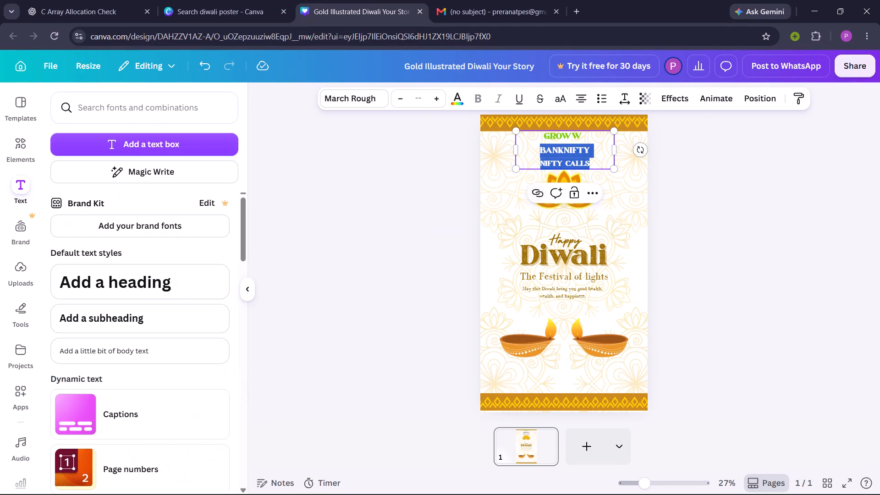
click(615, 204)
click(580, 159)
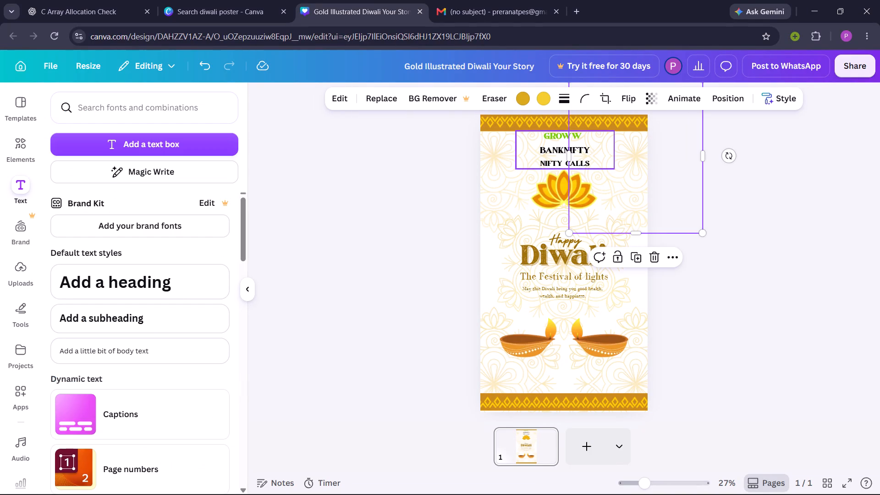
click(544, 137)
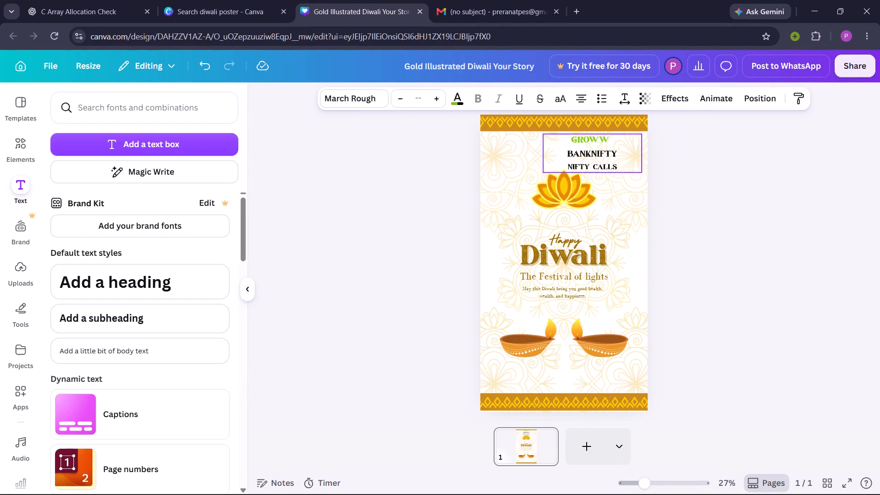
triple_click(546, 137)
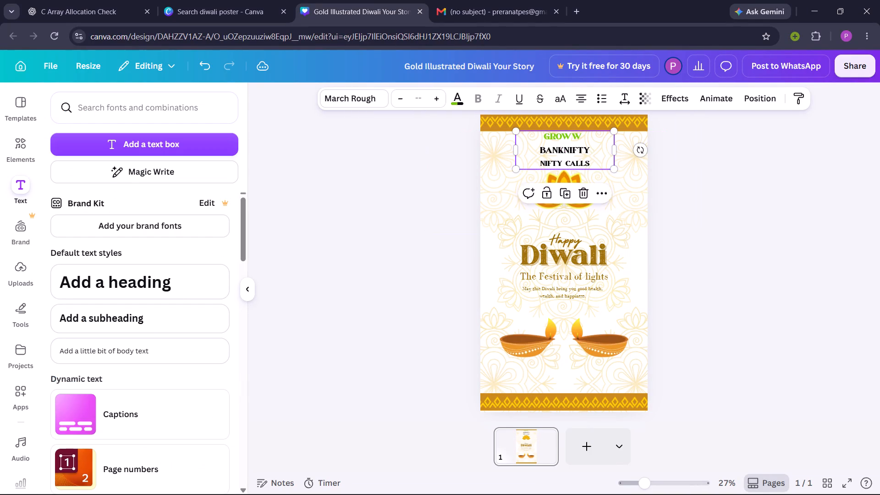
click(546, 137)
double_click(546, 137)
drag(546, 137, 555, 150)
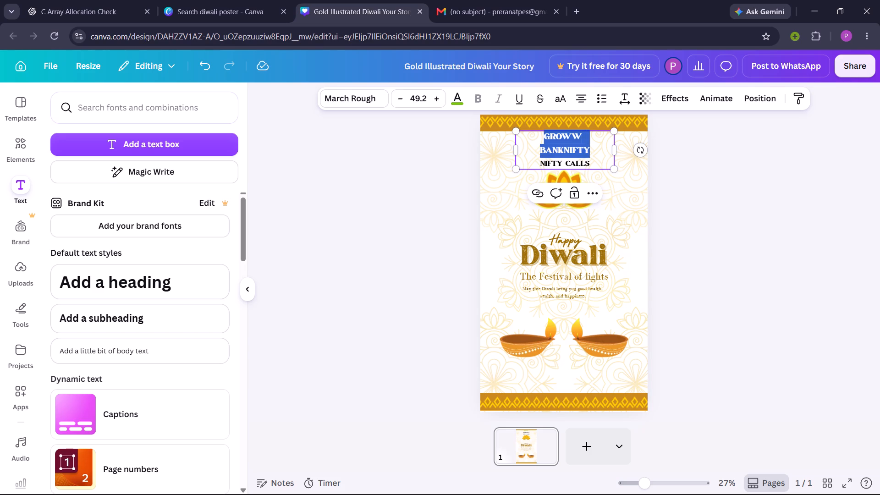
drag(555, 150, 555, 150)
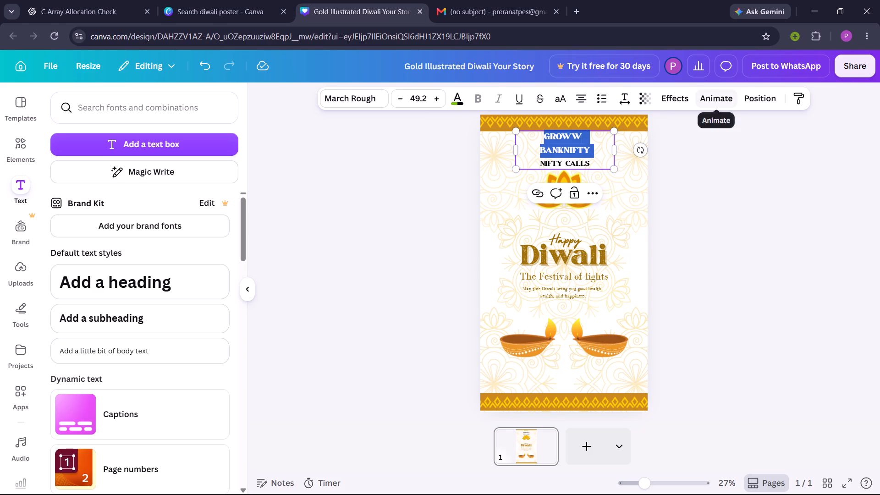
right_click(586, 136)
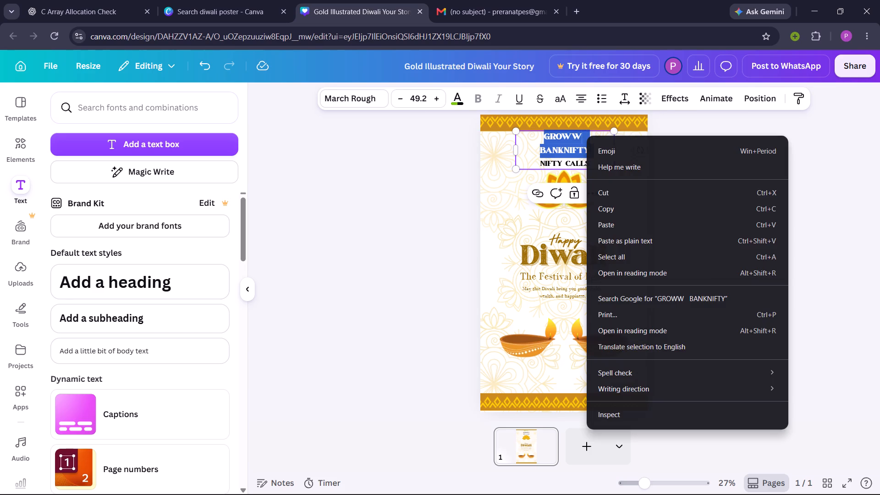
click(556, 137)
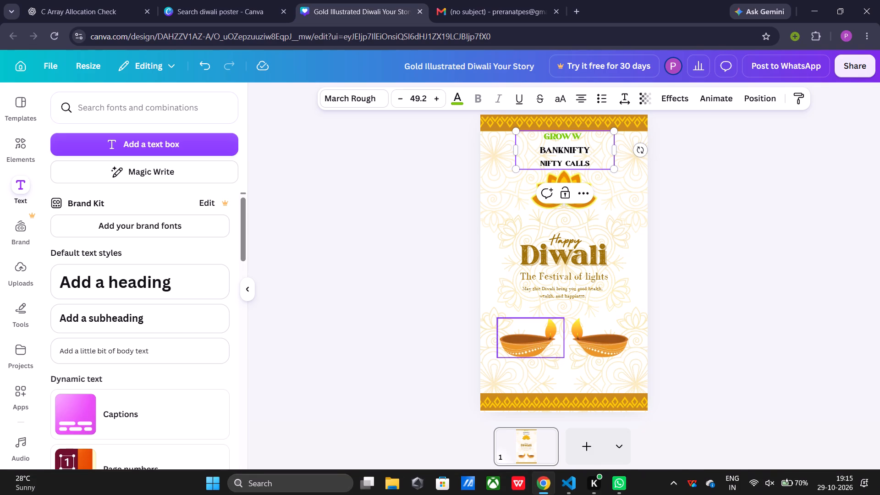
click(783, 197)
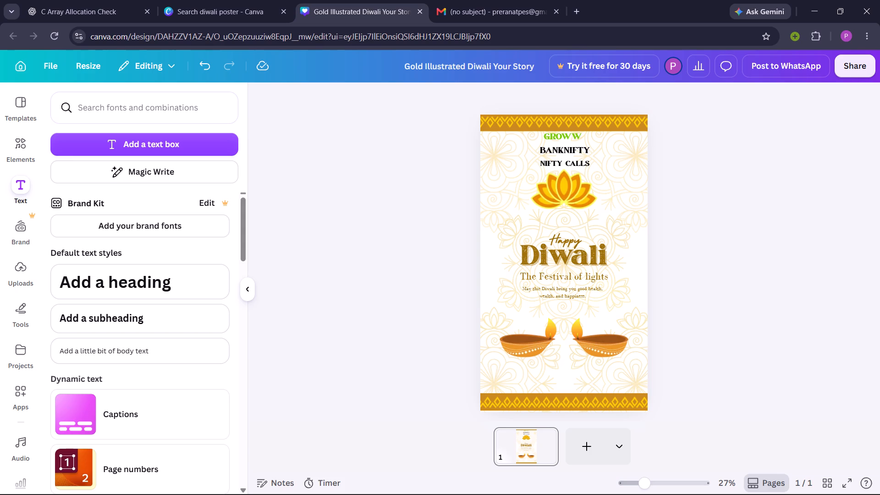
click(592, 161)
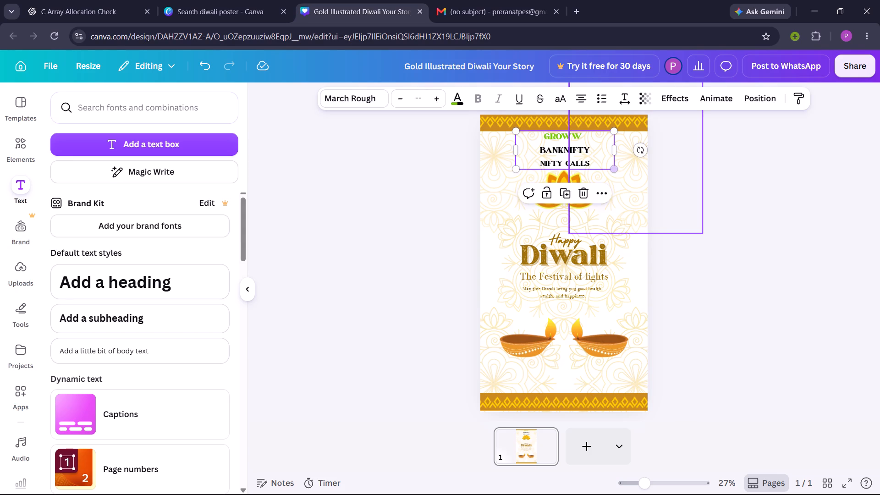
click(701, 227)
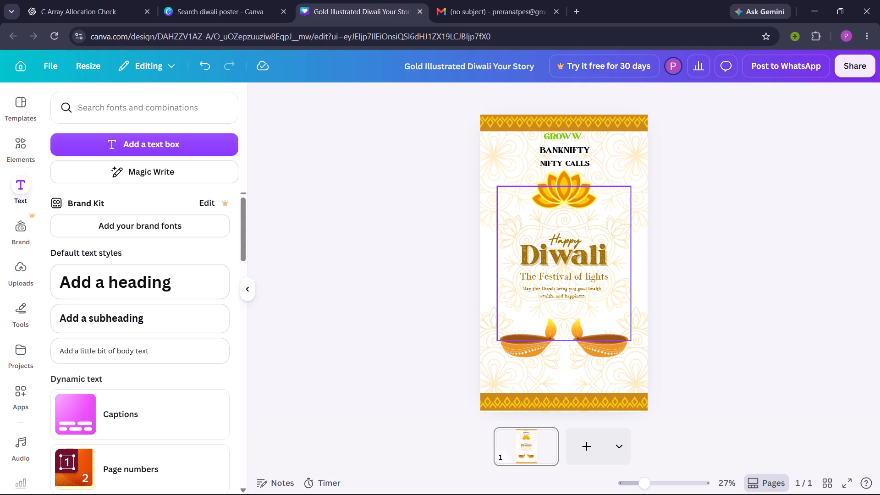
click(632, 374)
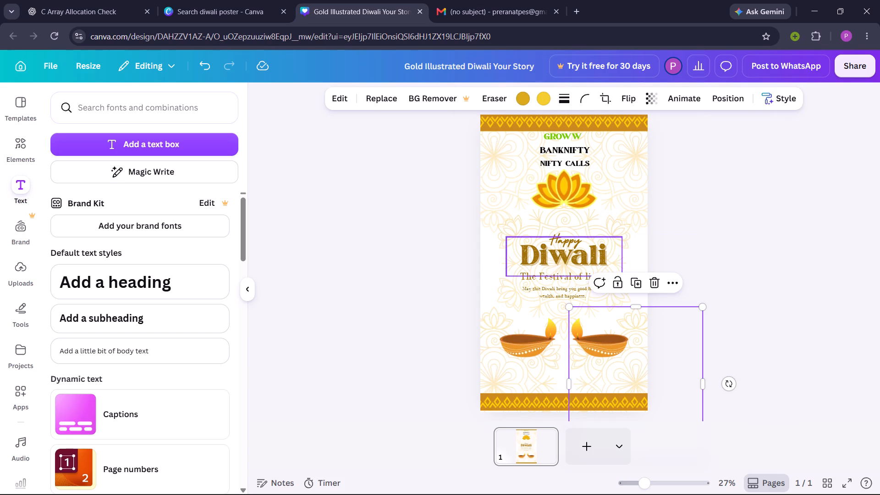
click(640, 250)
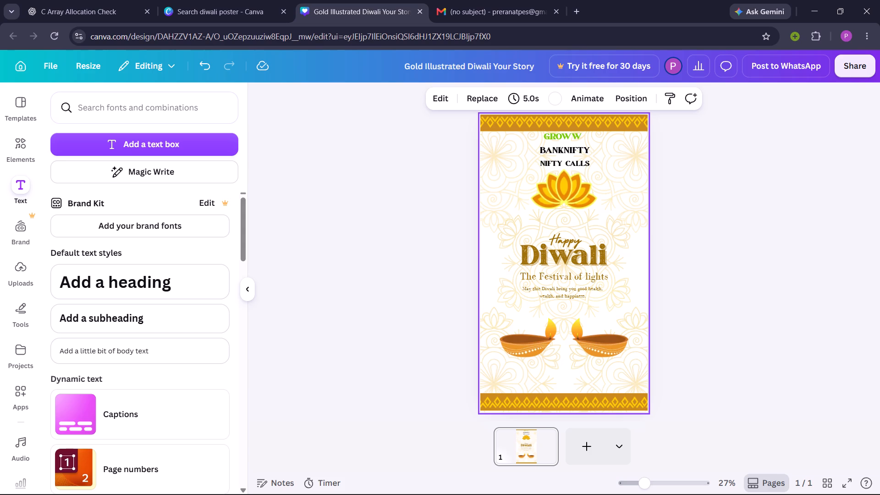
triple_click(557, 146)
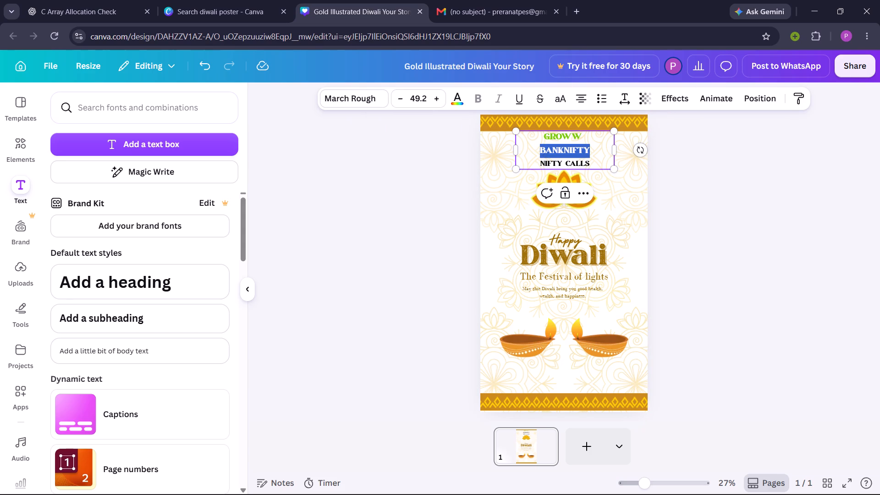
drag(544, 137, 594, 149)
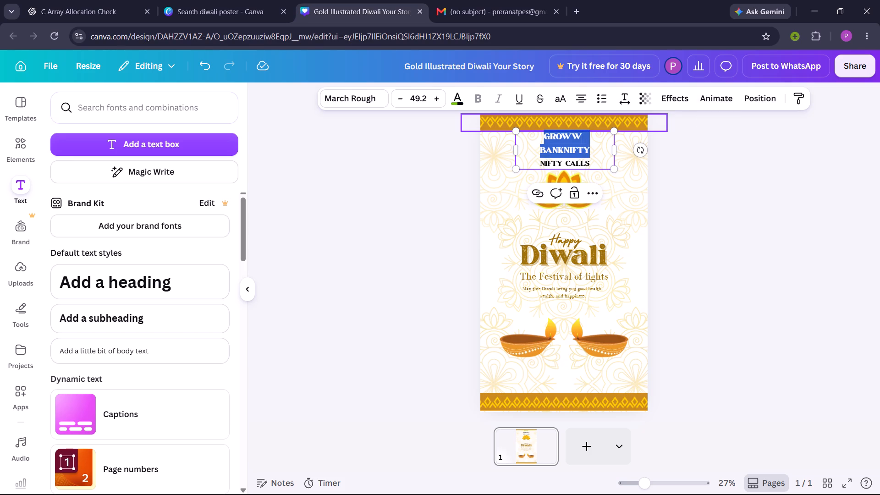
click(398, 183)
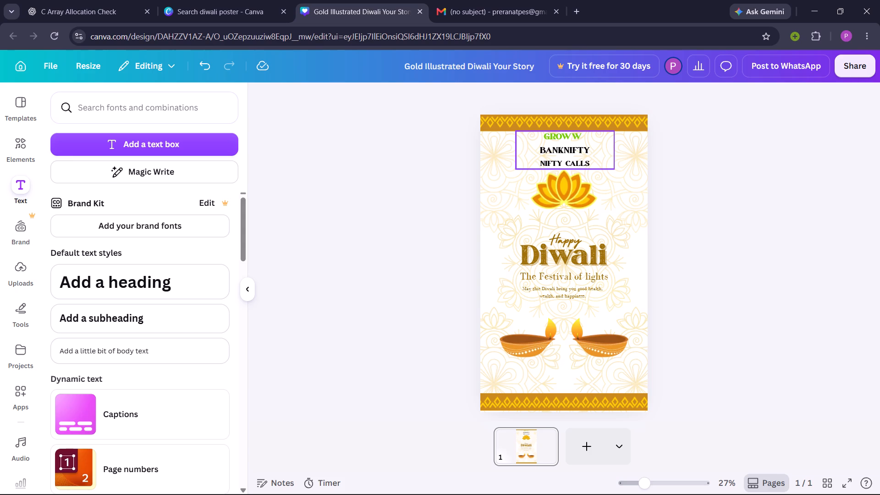
Move the GROWW, BANKNIFTY, NIFTY CALLS text block slightly upward toward the poster's top border.
double_click(543, 137)
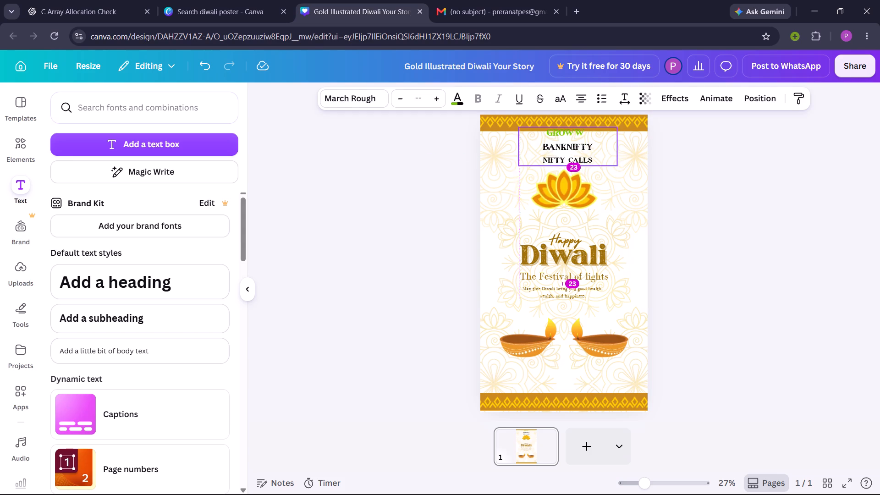
click(422, 269)
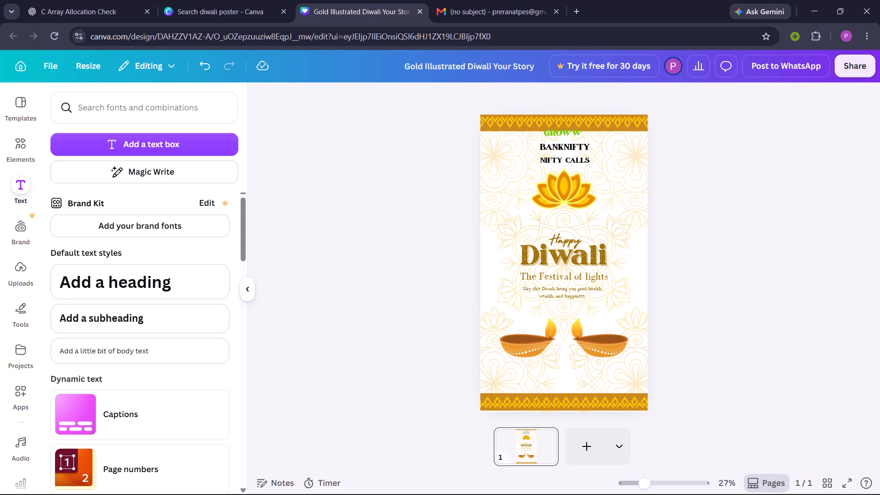
Find the Gold Traditional Diwali Greetings Mobile Video template among the similar Diwali poster templates and open it for customizing.
click(275, 0)
scroll(354, 372, down, 2)
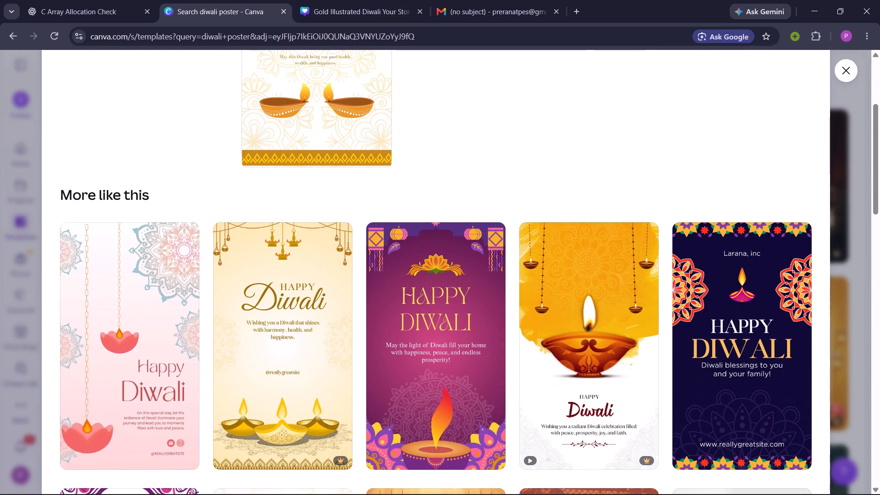
scroll(354, 372, down, 1)
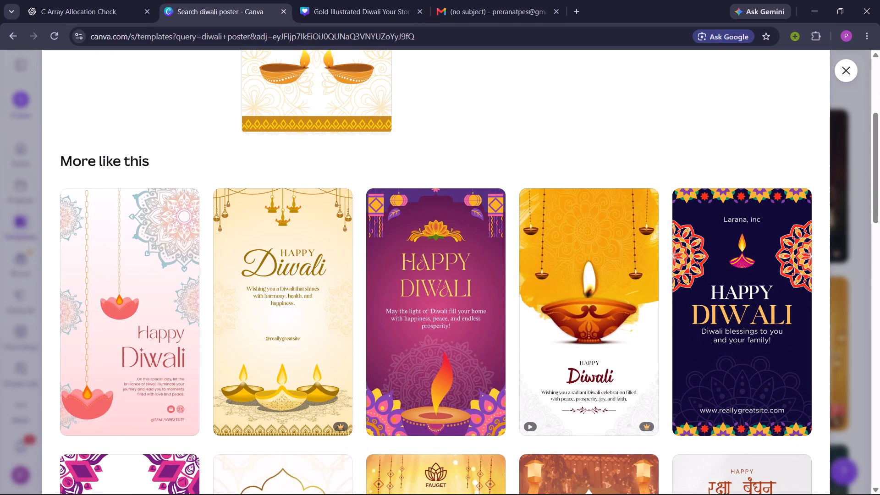
scroll(354, 372, down, 4)
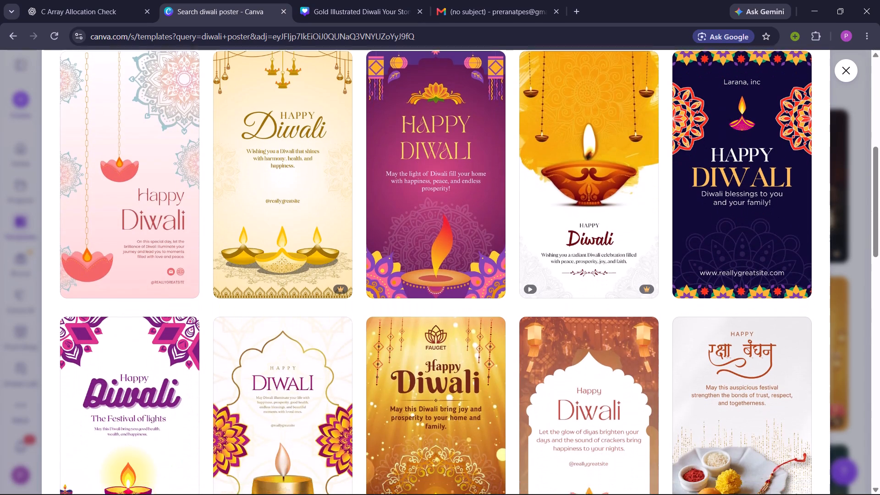
scroll(354, 372, down, 4)
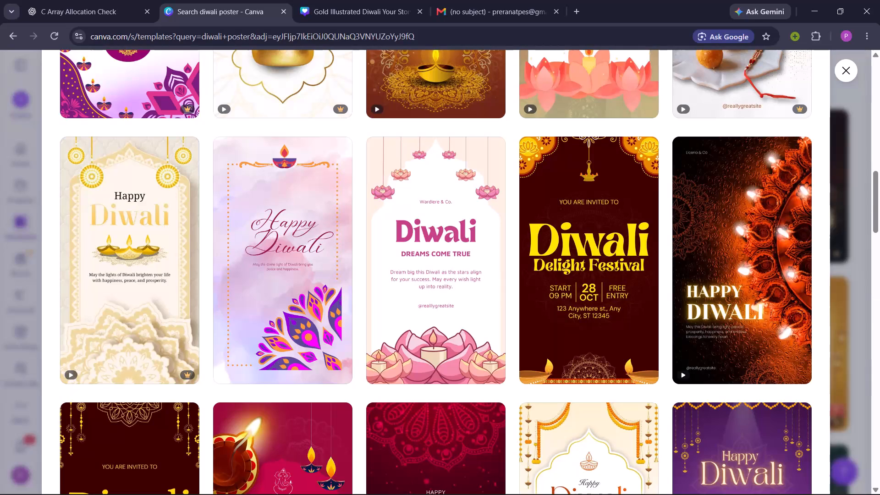
scroll(354, 372, down, 3)
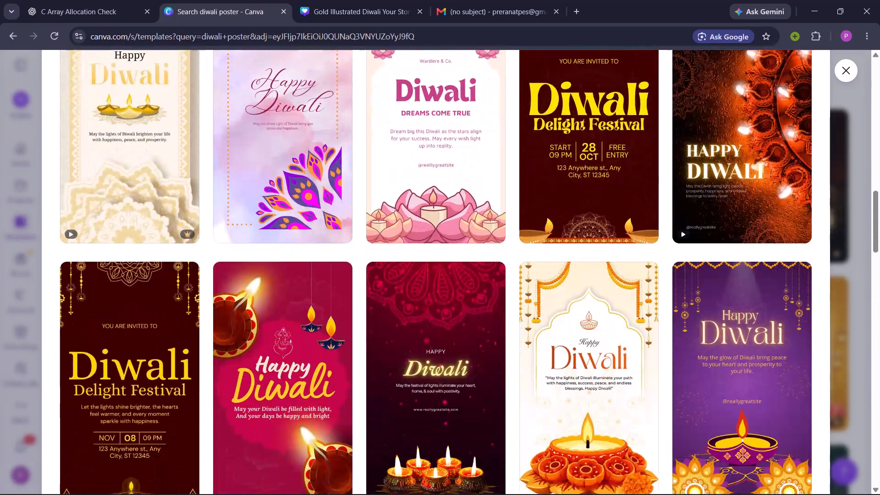
scroll(354, 372, down, 2)
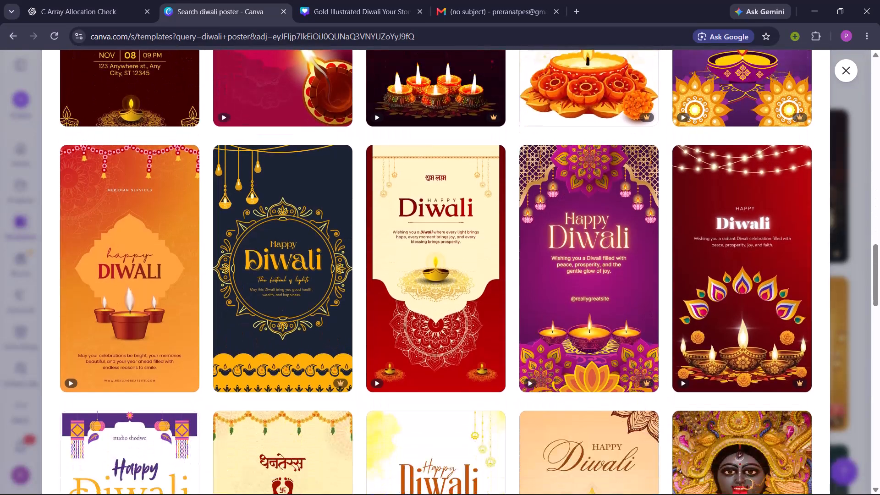
scroll(354, 372, down, 9)
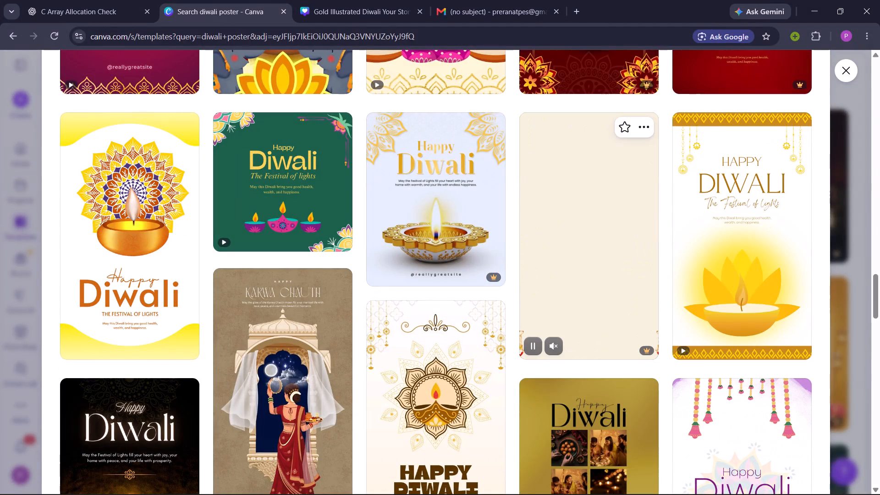
click(732, 235)
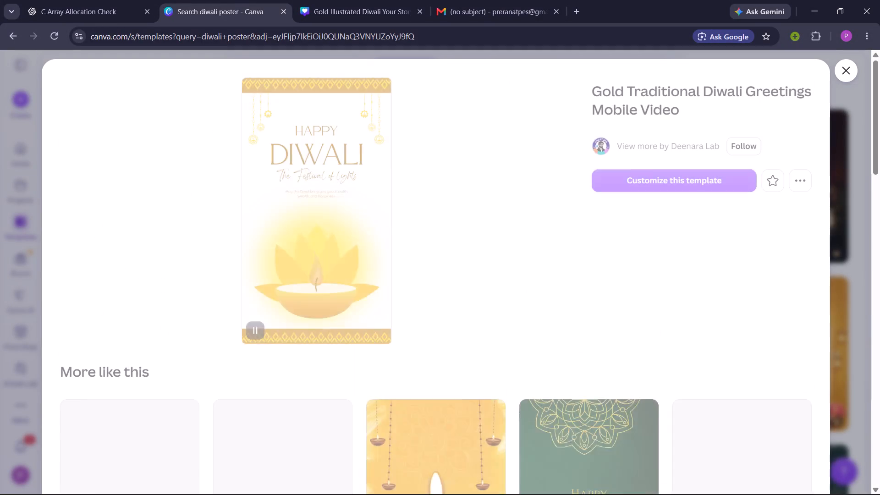
click(618, 190)
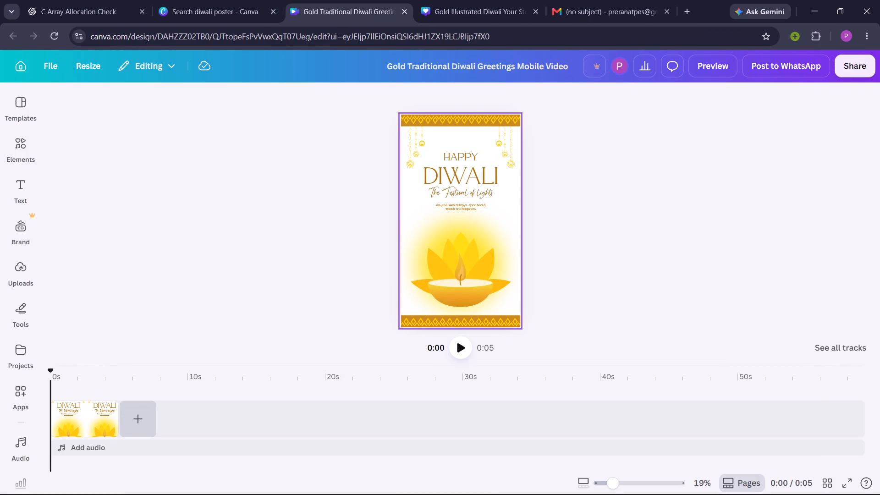
Add a text box to the Diwali page reading GROWW, BANKNIFTY and NIFTY CALLS on three separate lines.
click(456, 137)
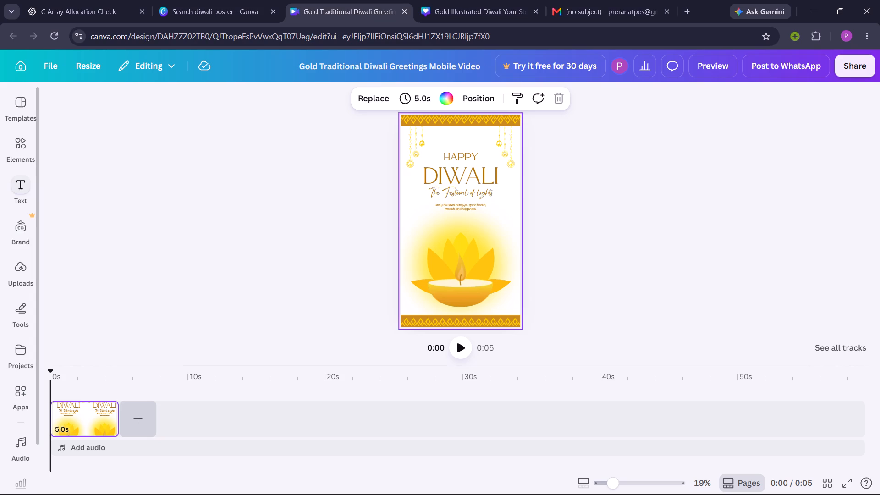
click(10, 192)
click(118, 143)
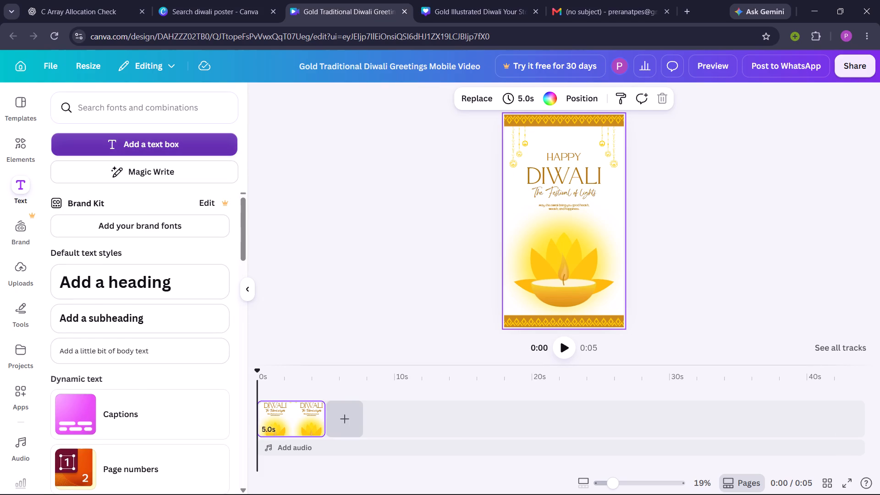
key(BackSpace)
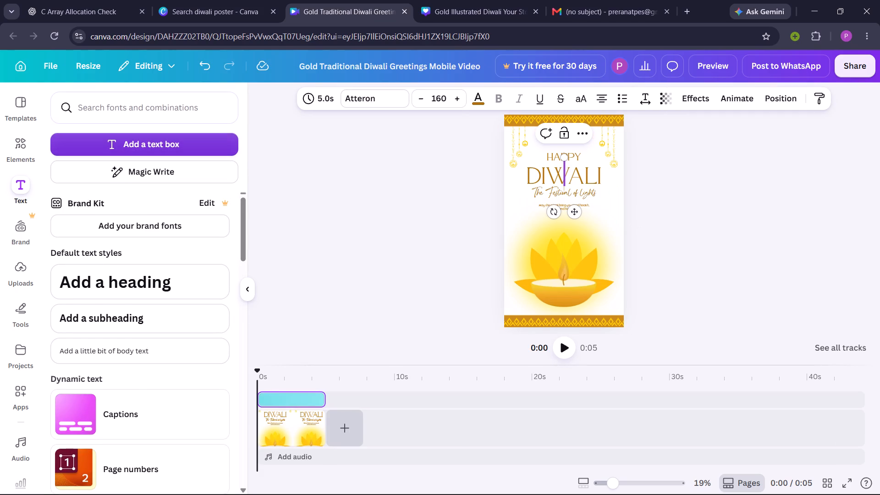
text(GROWW)
key(Return)
text(BANKNIFTY)
key(Return)
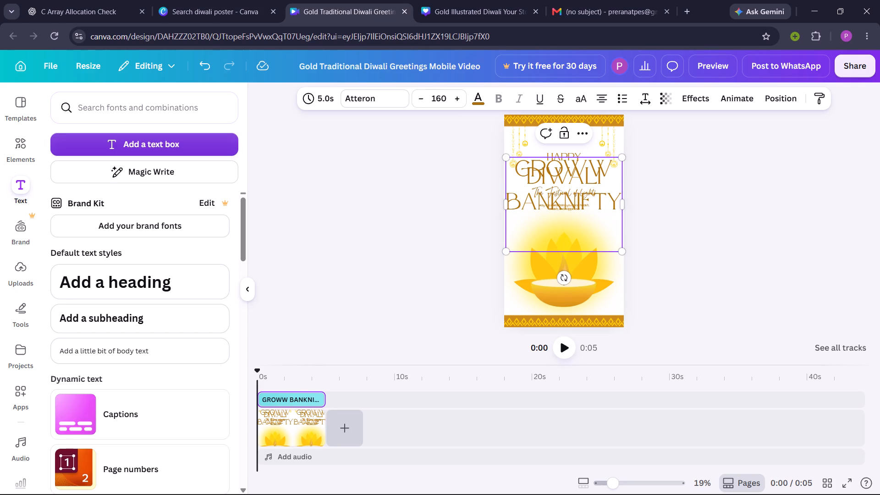
text(NIFTY CALLS)
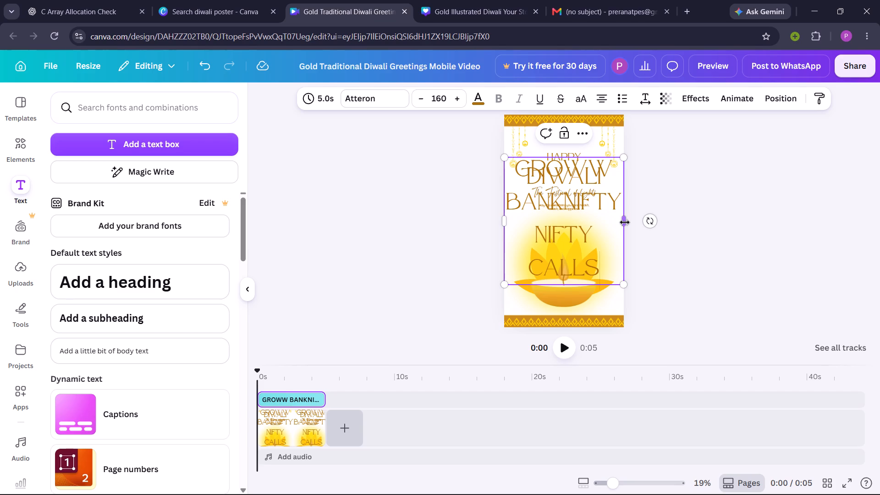
Widen the new text box past the page's right edge so NIFTY CALLS fits on a single line.
drag(625, 222, 735, 204)
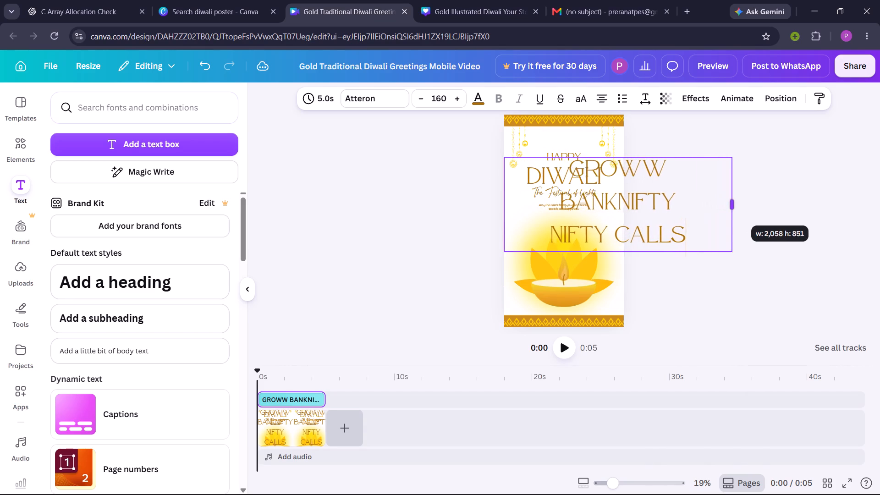
drag(735, 204, 739, 203)
double_click(659, 175)
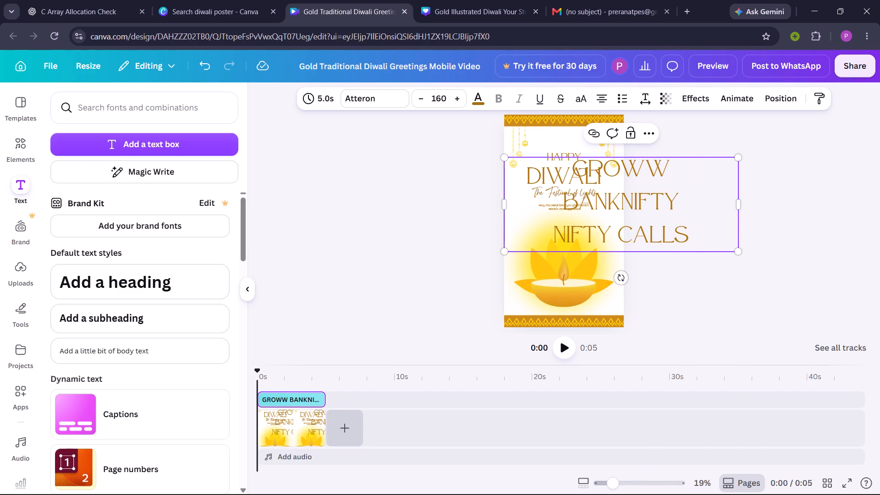
click(704, 134)
click(599, 196)
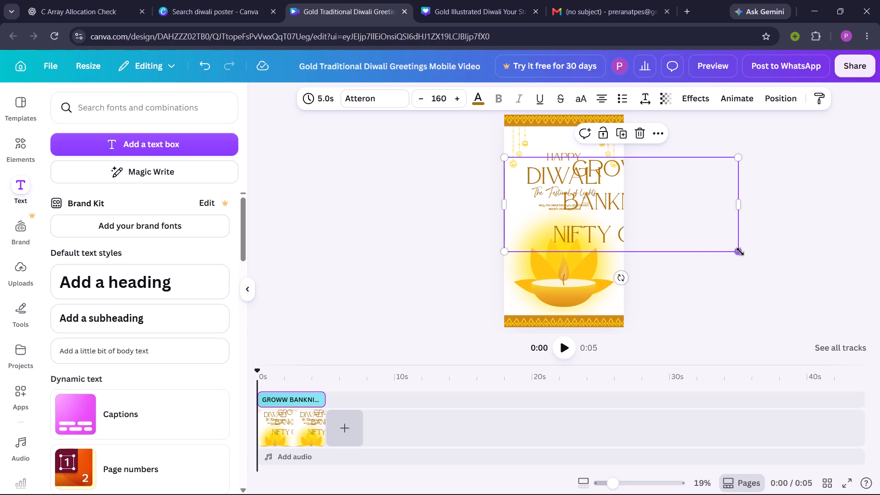
Shrink the GROWW, BANKNIFTY, NIFTY CALLS text to a font size of about 52 and center it above the HAPPY DIWALI title.
drag(740, 252, 586, 182)
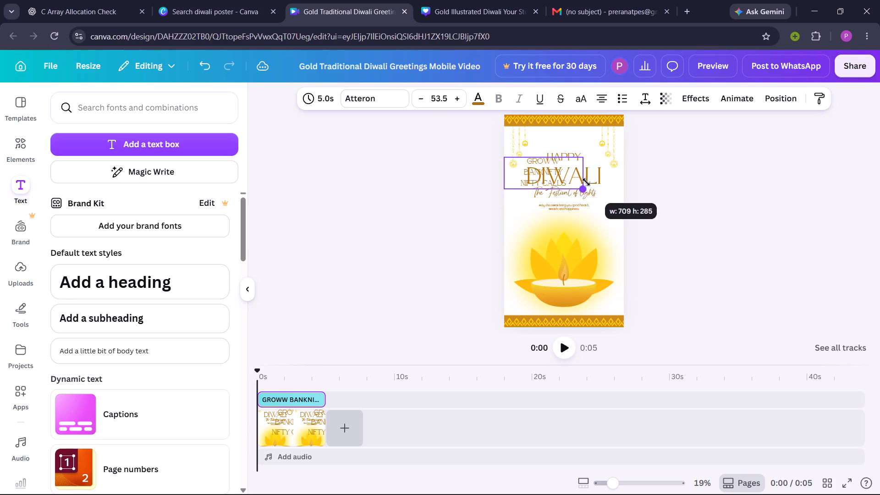
drag(586, 182, 585, 181)
drag(548, 166, 570, 137)
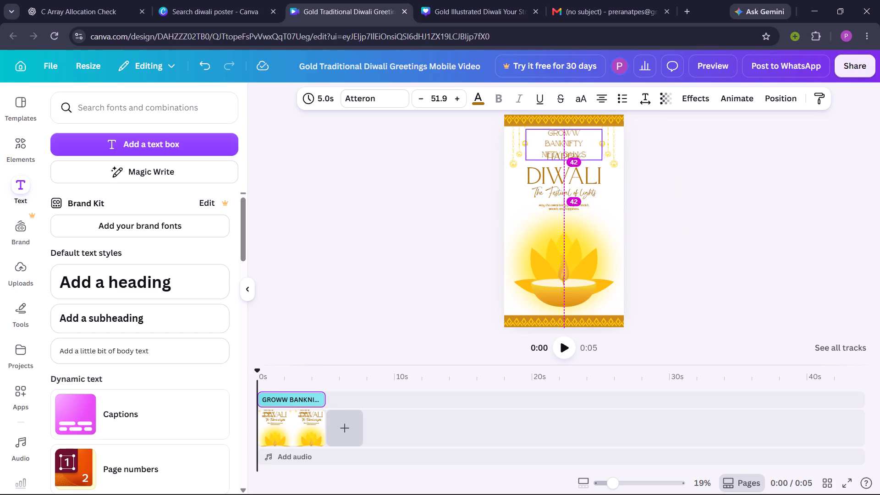
drag(570, 137, 570, 134)
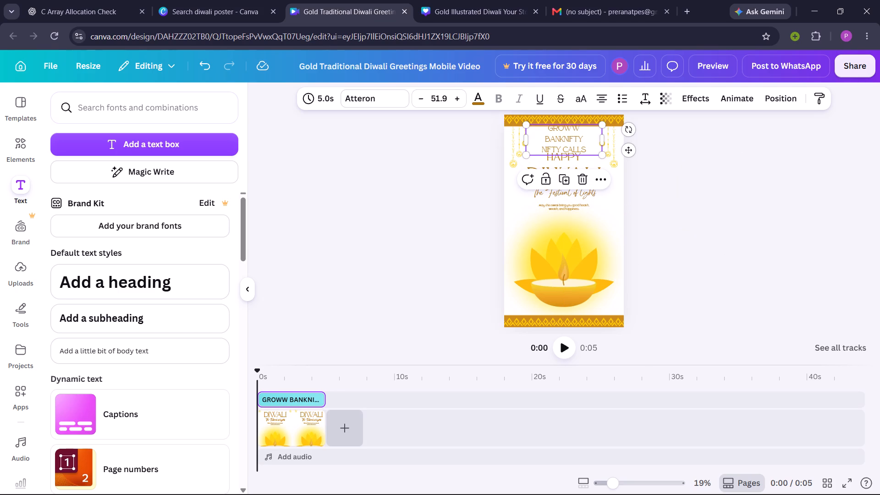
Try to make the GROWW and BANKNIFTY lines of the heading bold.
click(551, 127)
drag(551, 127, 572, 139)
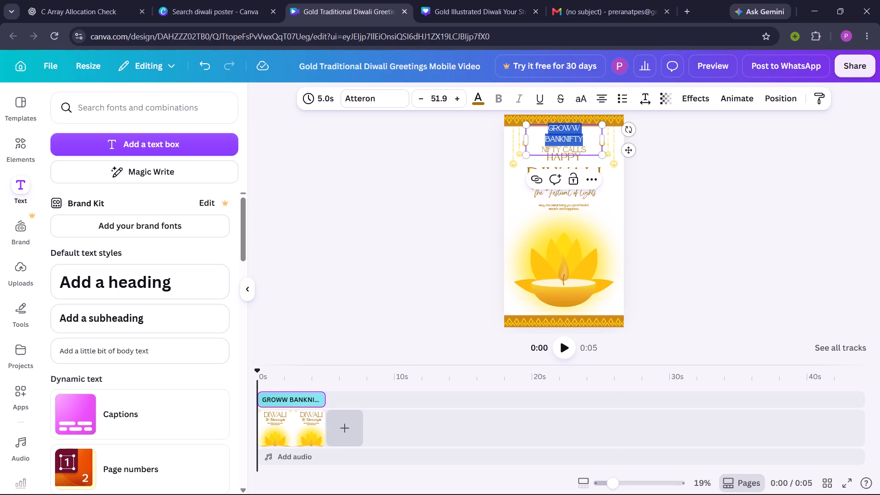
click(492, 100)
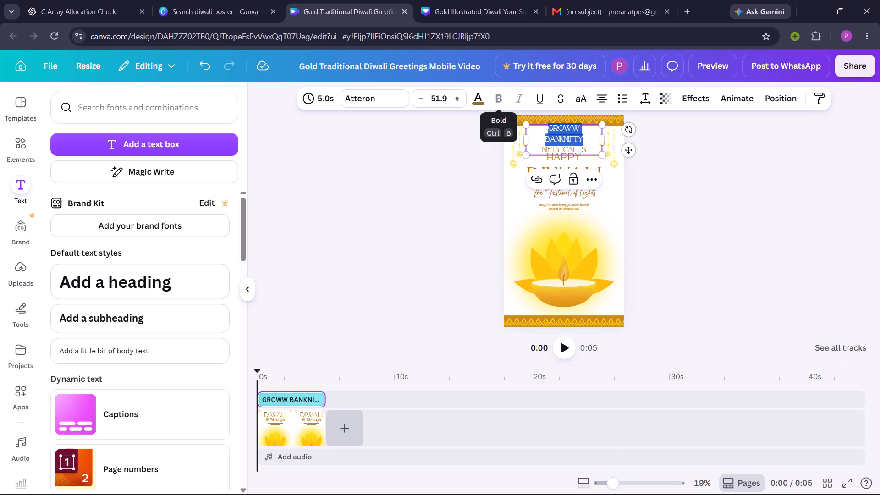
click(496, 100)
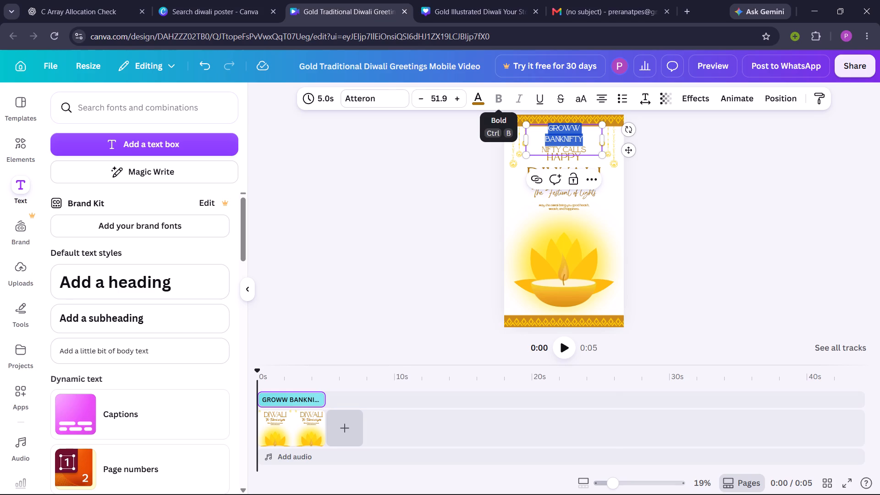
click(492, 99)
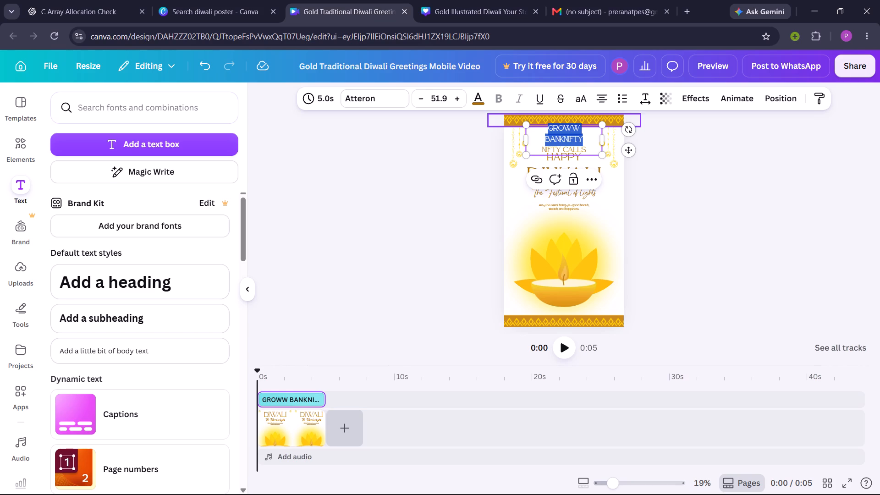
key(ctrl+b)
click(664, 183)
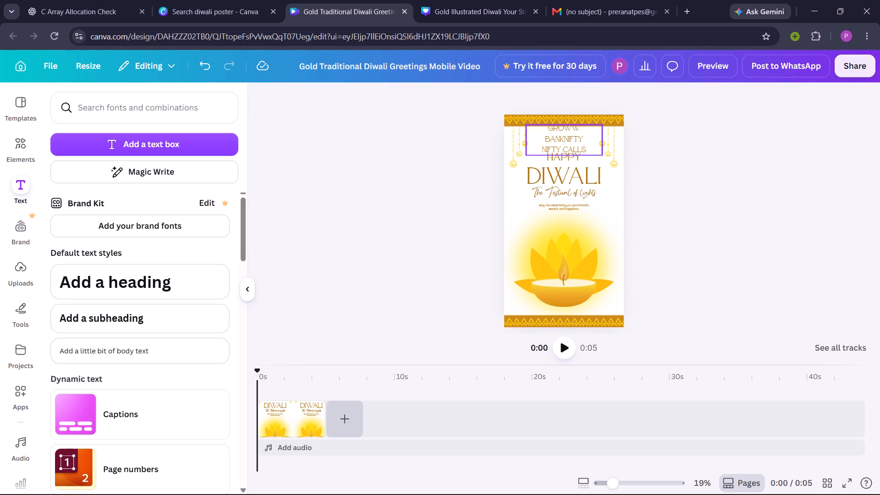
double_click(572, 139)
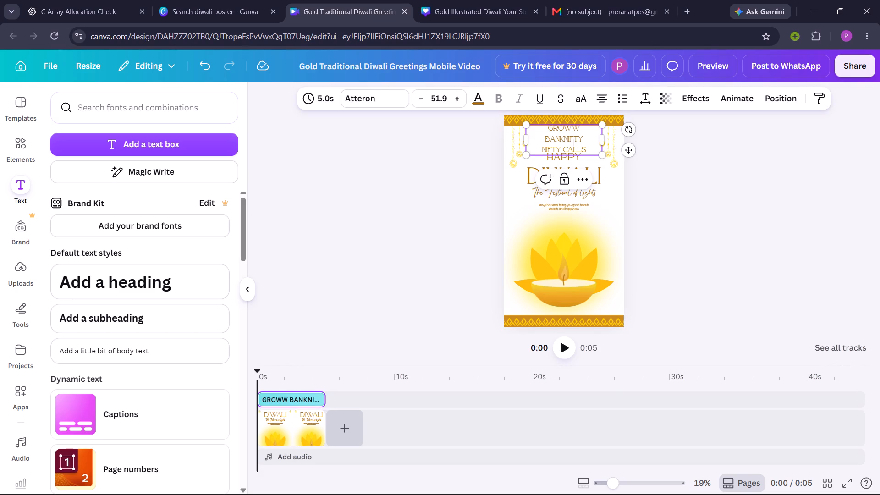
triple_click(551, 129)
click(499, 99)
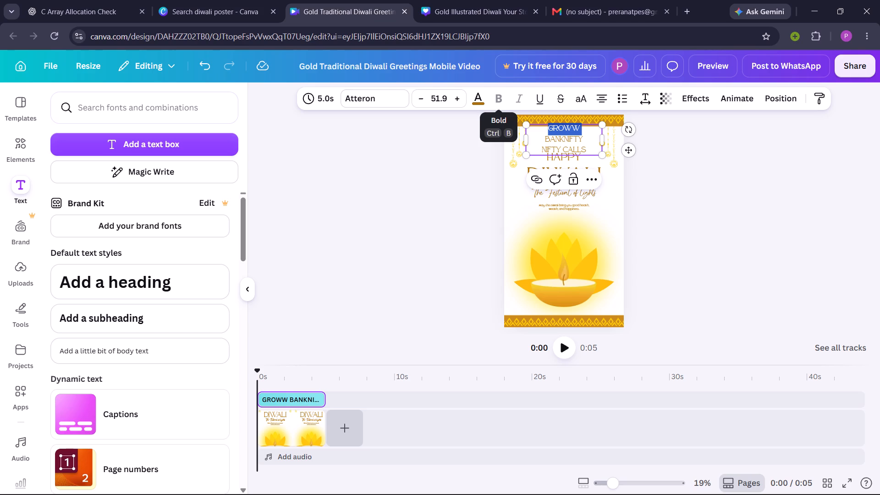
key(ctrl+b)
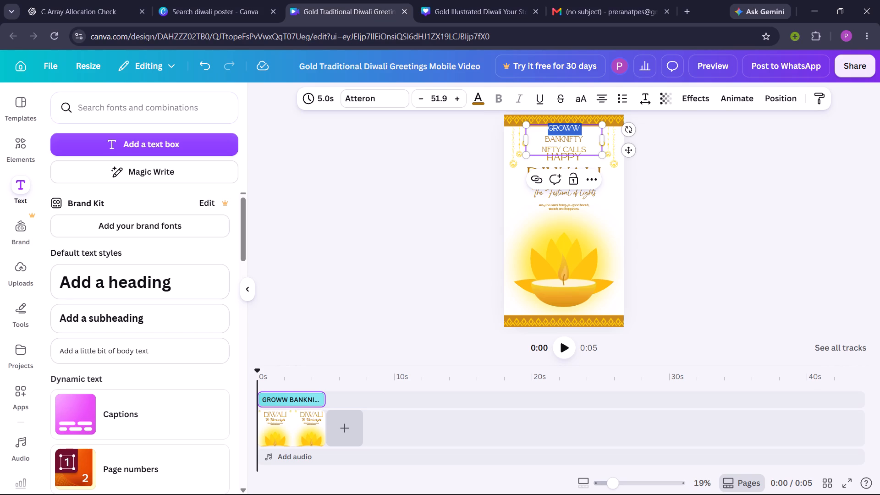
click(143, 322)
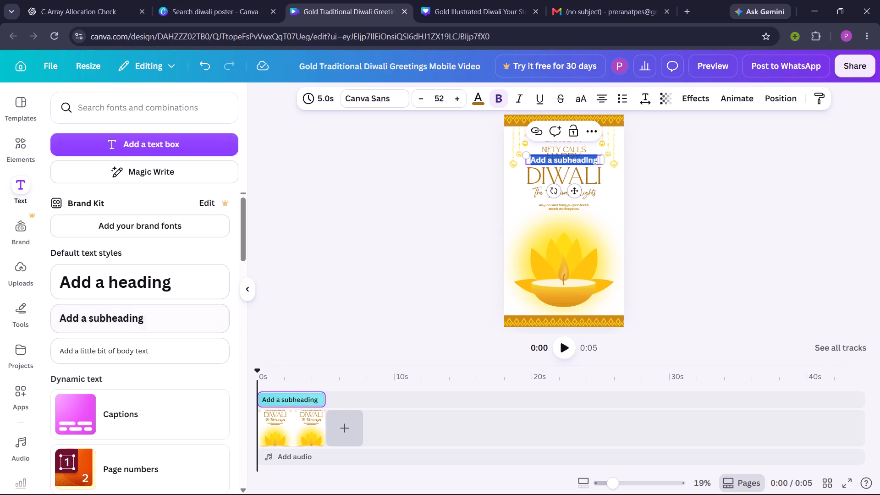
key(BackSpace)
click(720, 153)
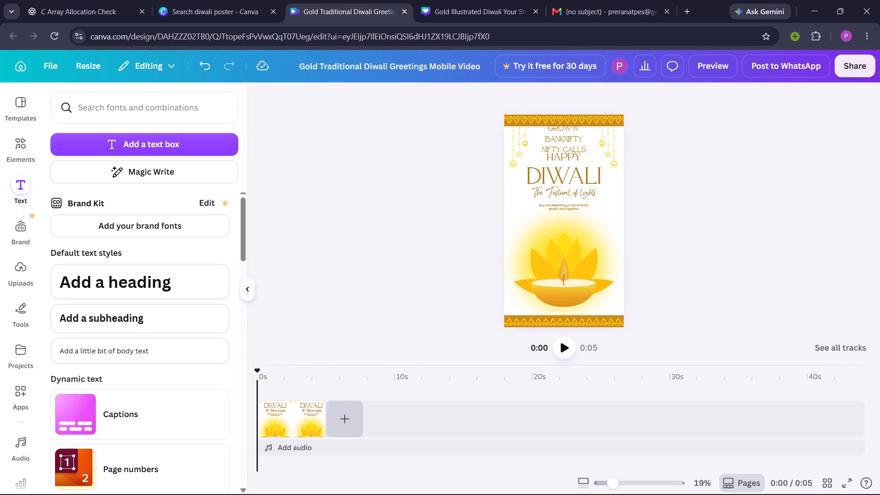
Nudge the GROWW, BANKNIFTY, NIFTY CALLS text block slightly up toward the page's top border.
click(578, 128)
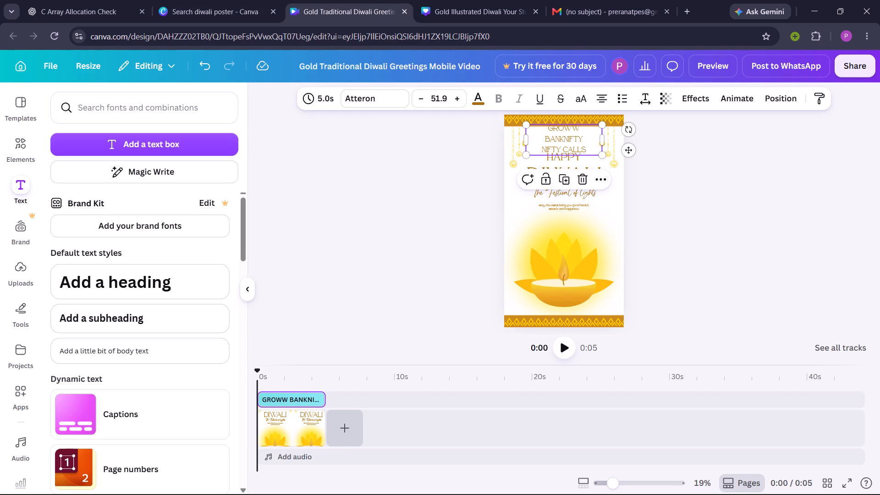
click(550, 126)
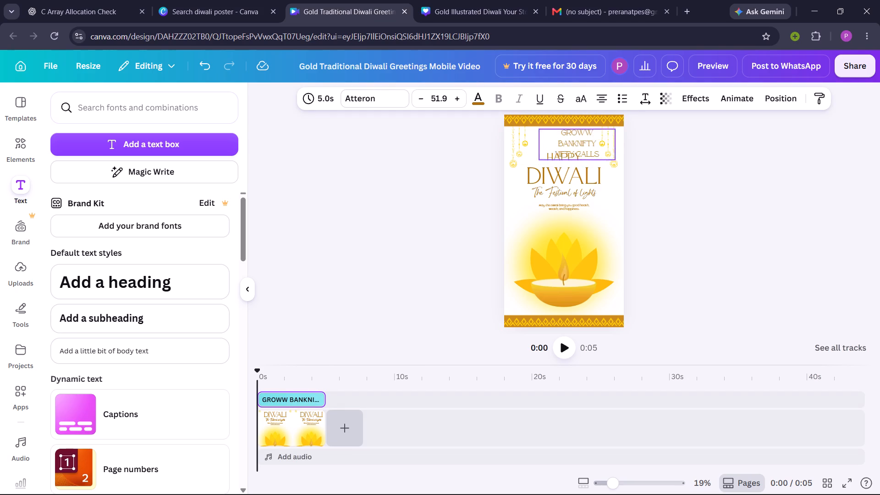
click(549, 124)
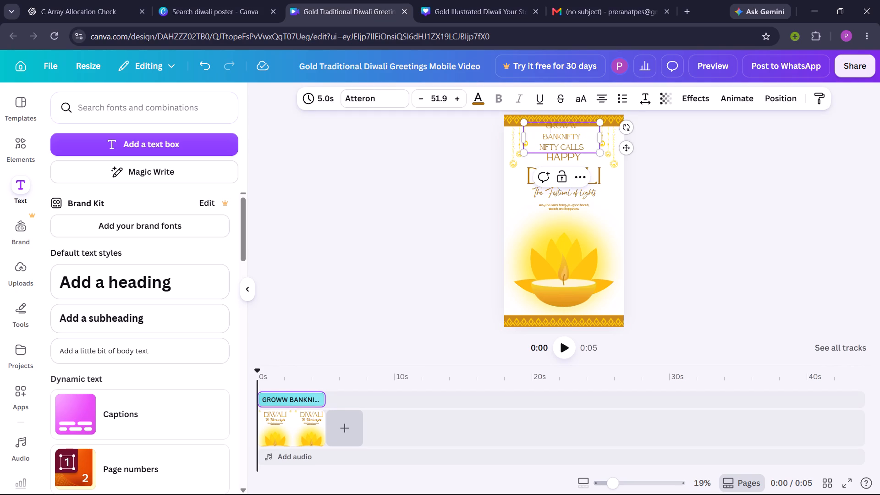
Set the font of the GROWW and BANKNIFTY lines to Anton.
drag(545, 125, 588, 138)
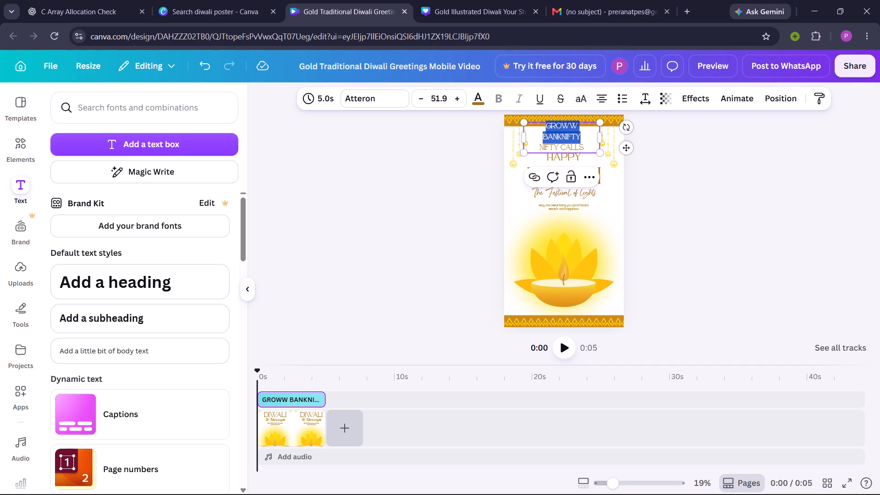
click(397, 101)
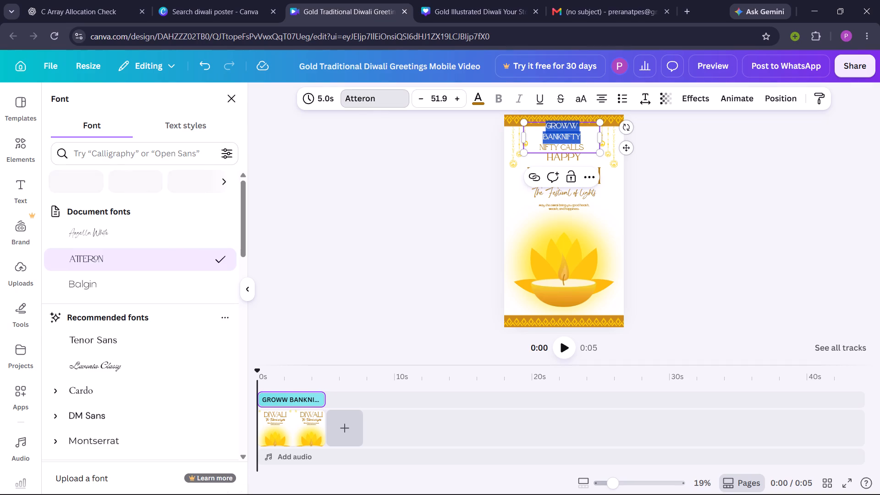
scroll(127, 418, down, 1)
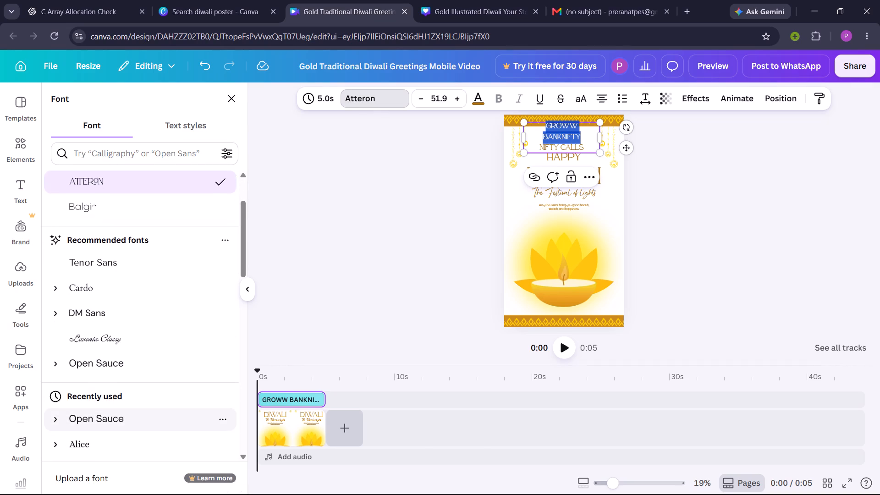
scroll(127, 418, down, 2)
scroll(105, 367, down, 3)
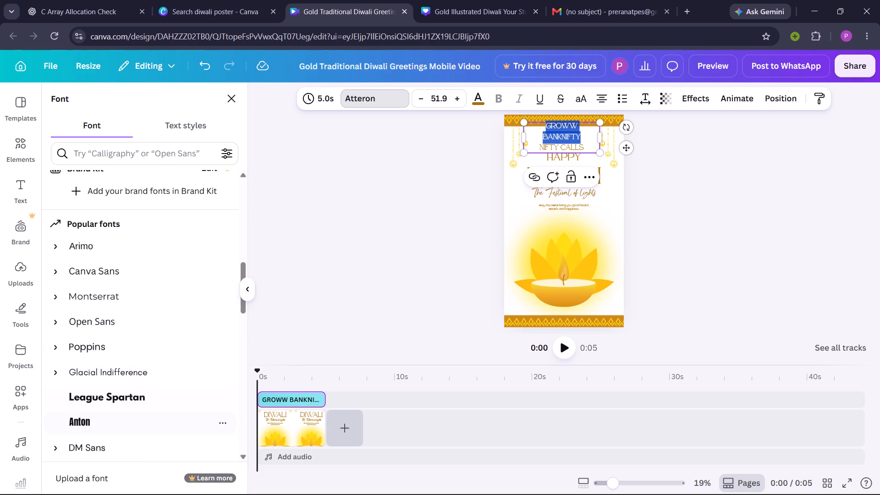
click(84, 420)
Set the font of the NIFTY CALLS line to Anton.
scroll(84, 420, down, 1)
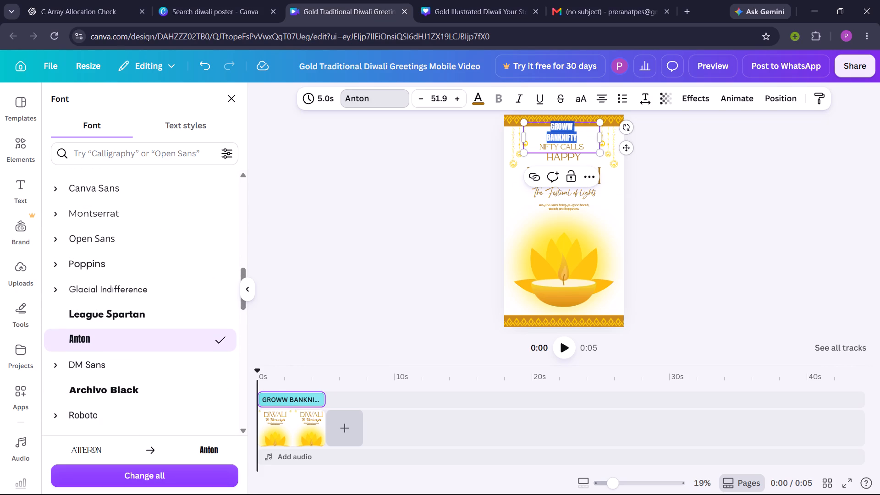
triple_click(567, 147)
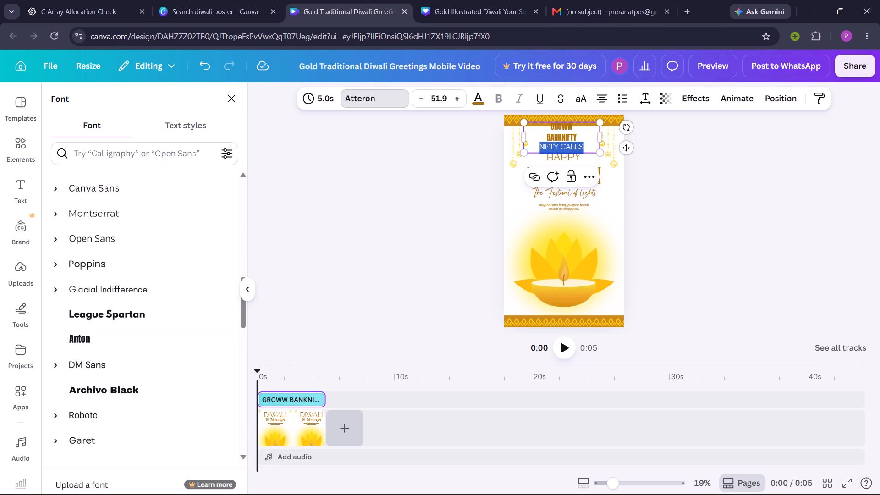
scroll(132, 364, down, 1)
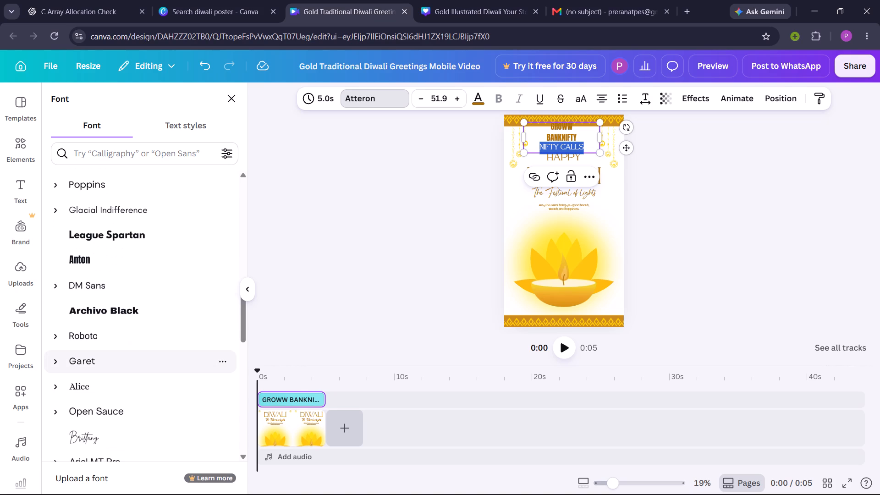
click(105, 266)
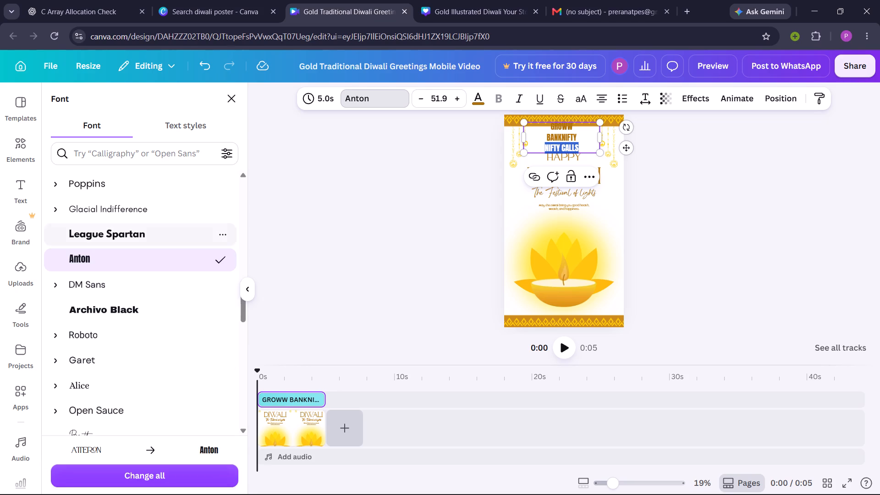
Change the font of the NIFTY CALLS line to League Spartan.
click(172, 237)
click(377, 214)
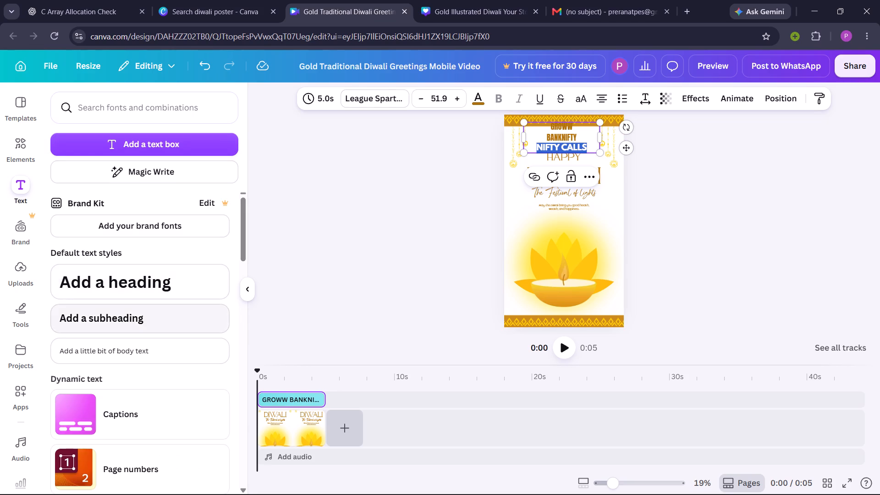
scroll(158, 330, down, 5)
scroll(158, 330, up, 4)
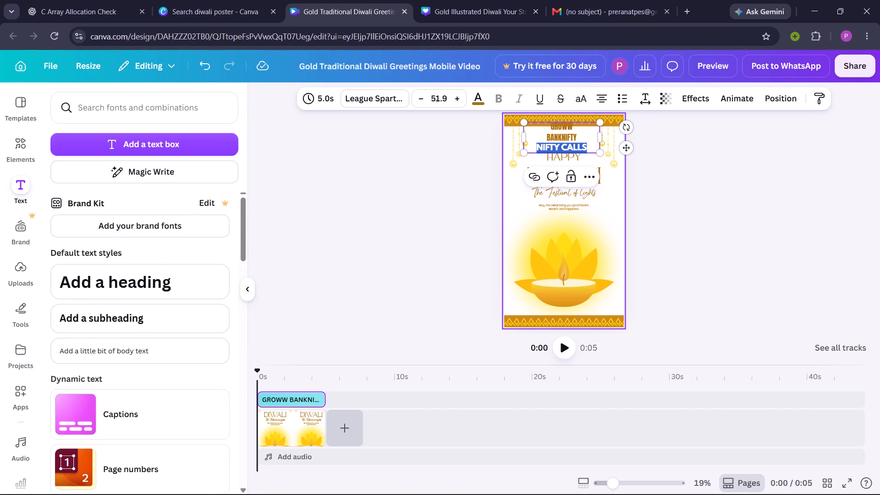
Set the NIFTY CALLS line back to the Anton font to match the two lines above it.
triple_click(566, 148)
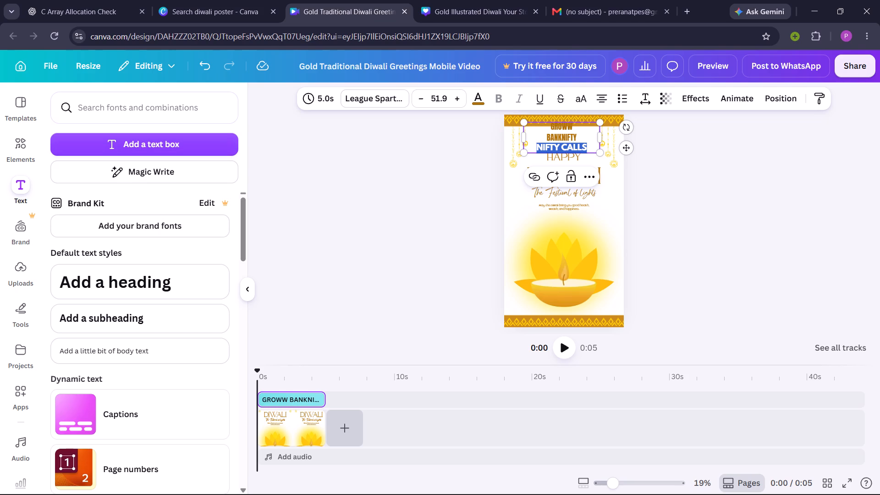
click(367, 93)
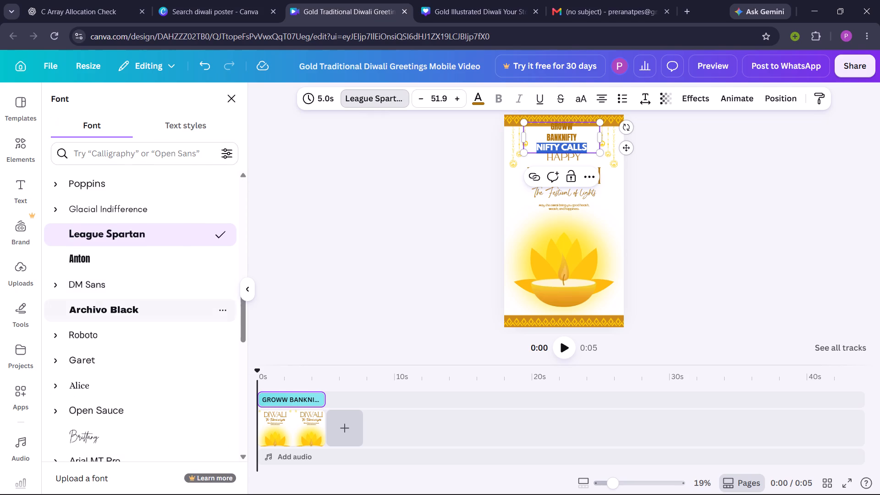
click(116, 260)
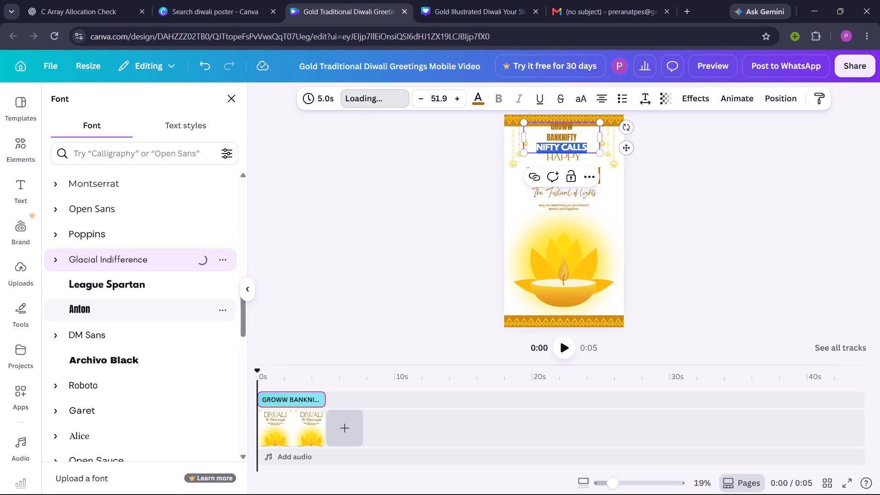
click(104, 307)
click(409, 226)
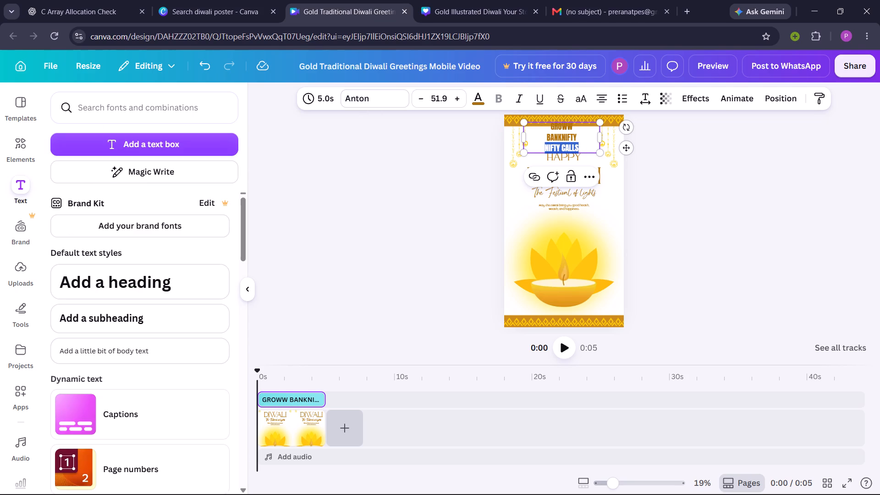
Change the text color of the GROWW and BANKNIFTY heading lines to a dark green from the full set of default solid colors.
click(550, 126)
drag(550, 126, 565, 132)
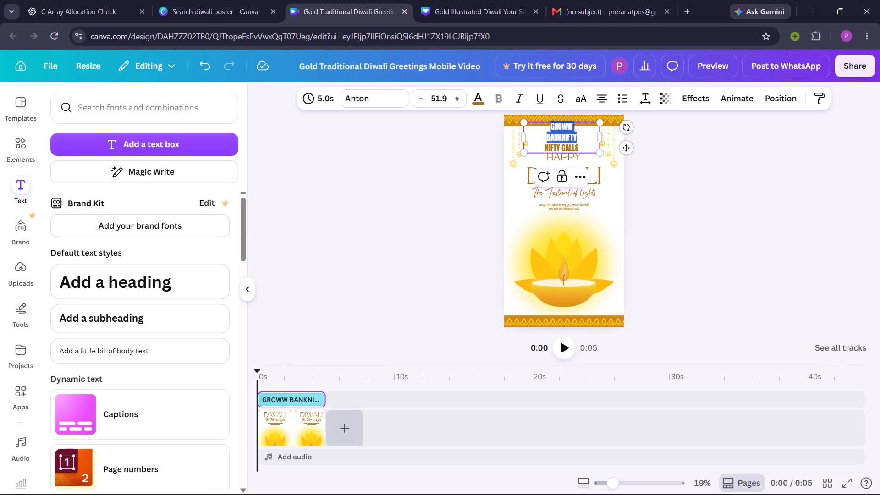
drag(565, 132, 572, 136)
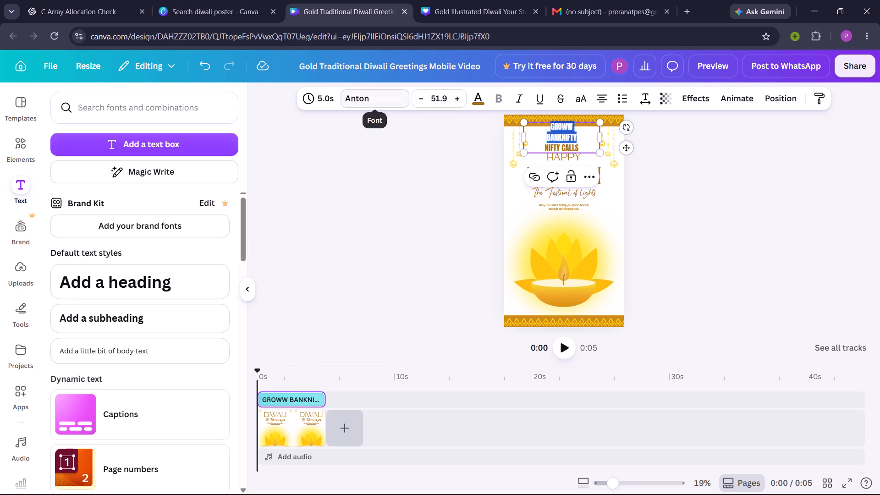
click(478, 97)
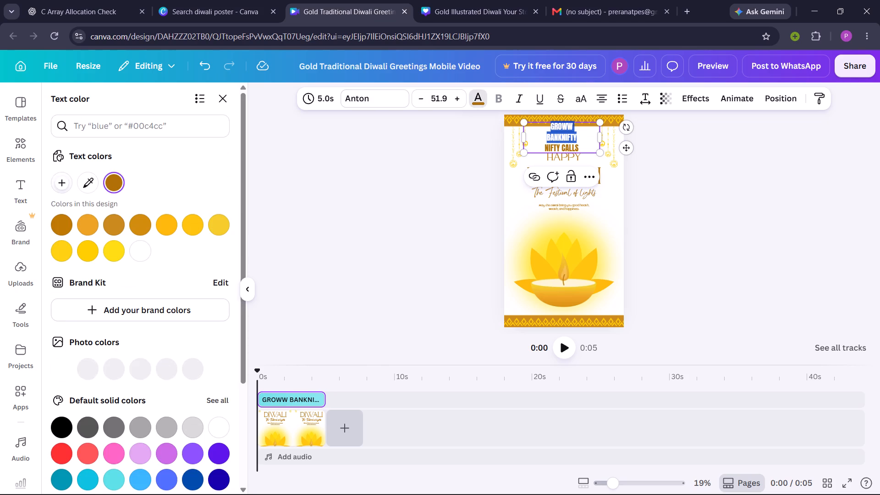
scroll(113, 334, down, 2)
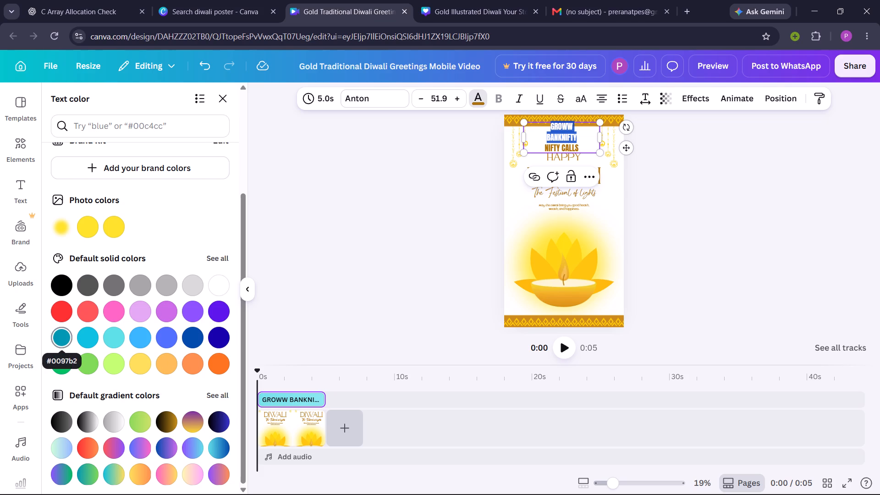
scroll(181, 362, down, 3)
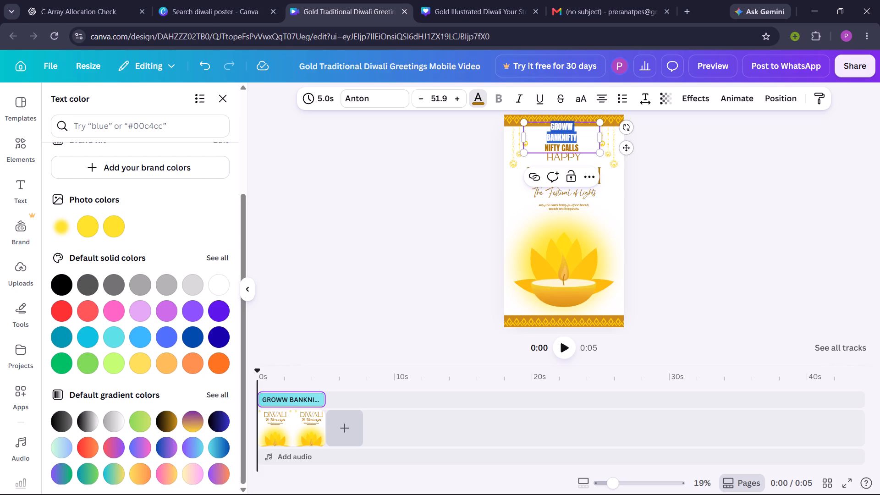
scroll(181, 362, down, 1)
click(214, 253)
scroll(144, 349, down, 1)
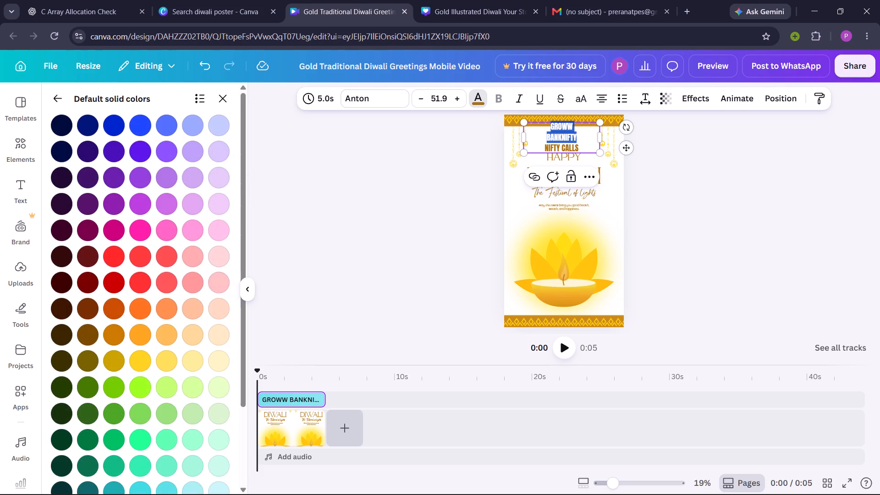
scroll(144, 349, down, 2)
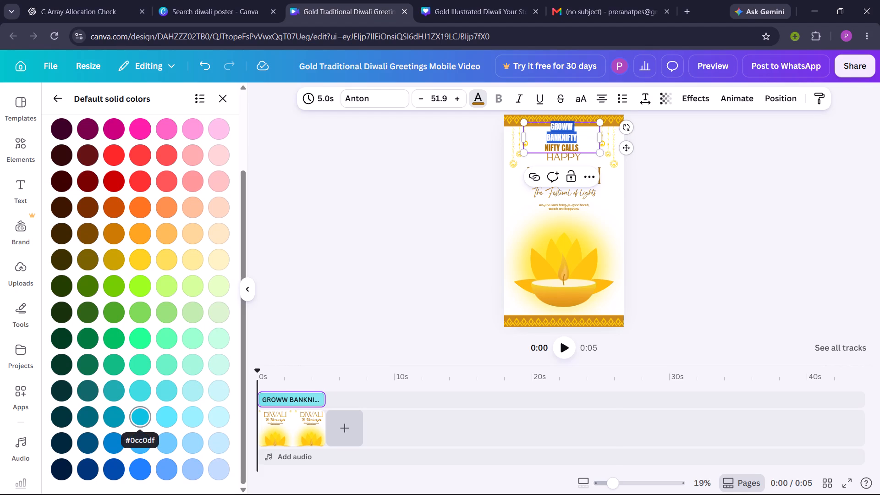
scroll(111, 308, up, 6)
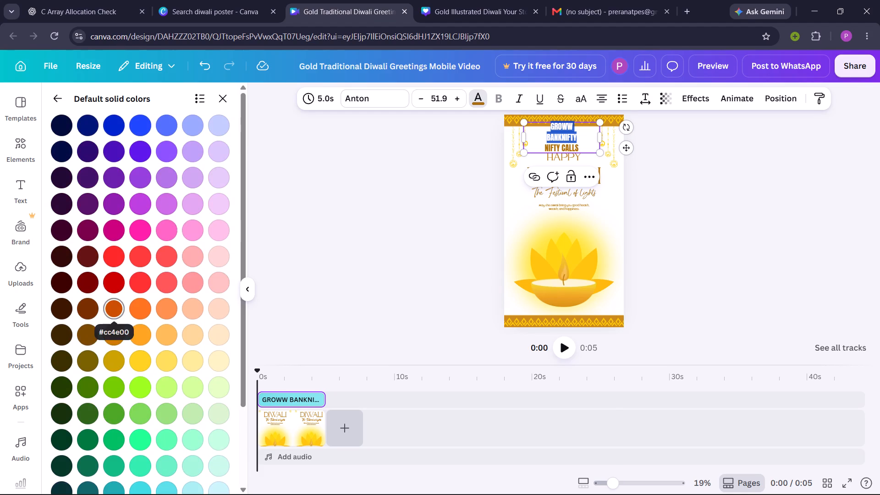
scroll(111, 308, down, 2)
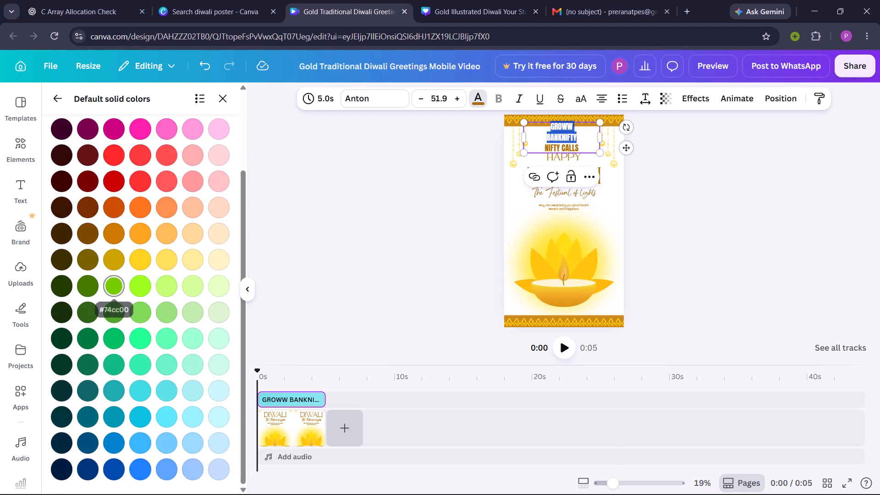
click(82, 363)
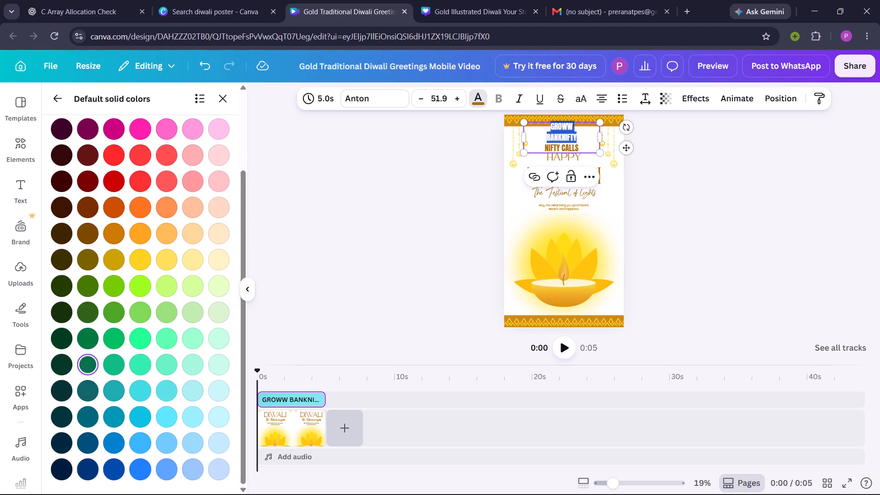
click(385, 211)
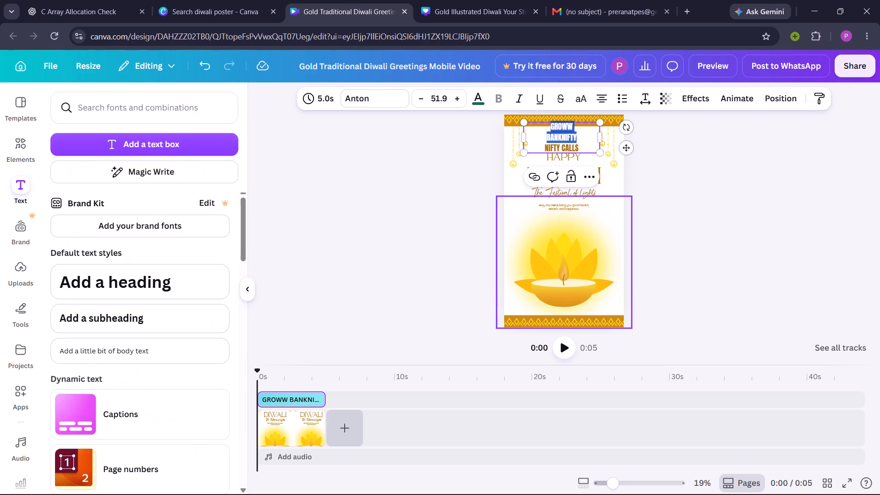
click(521, 215)
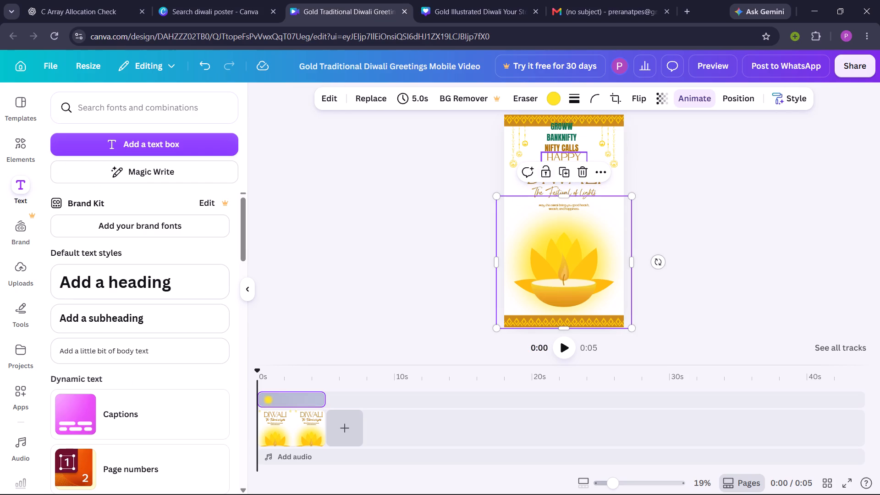
Select the NIFTY CALLS line of the heading.
triple_click(559, 145)
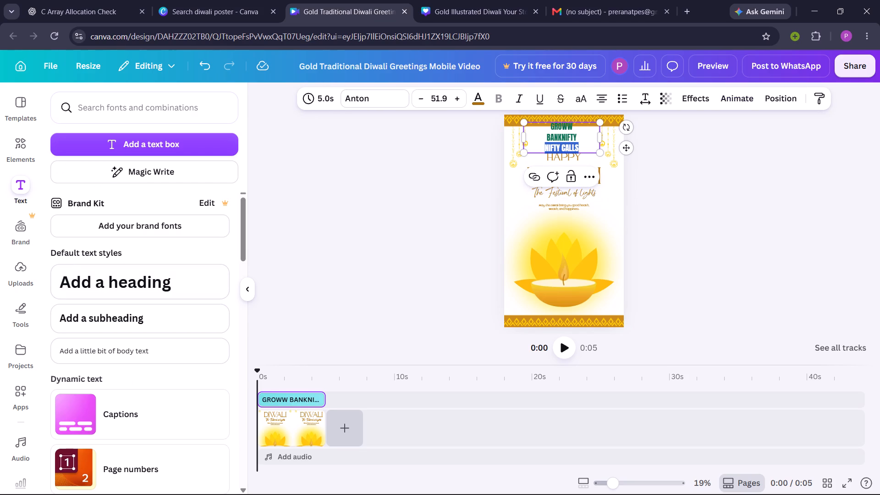
Change the text color of the NIFTY CALLS heading line to black from the default solid colors.
click(473, 101)
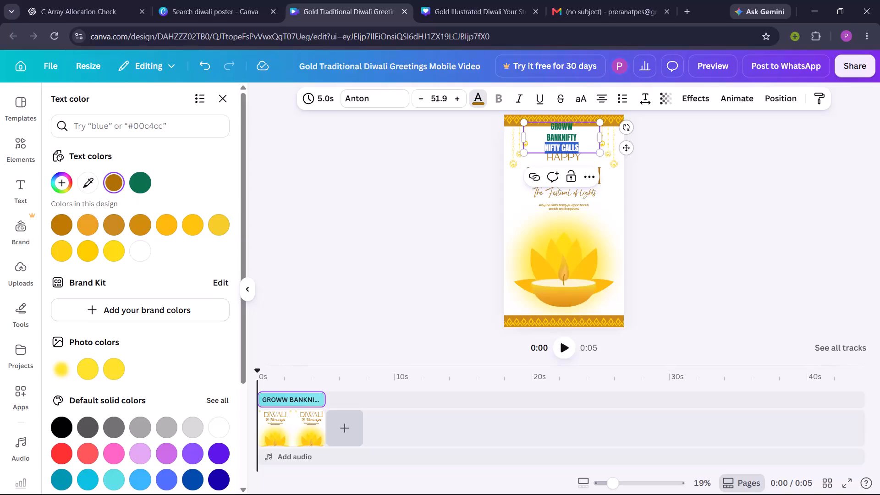
click(64, 422)
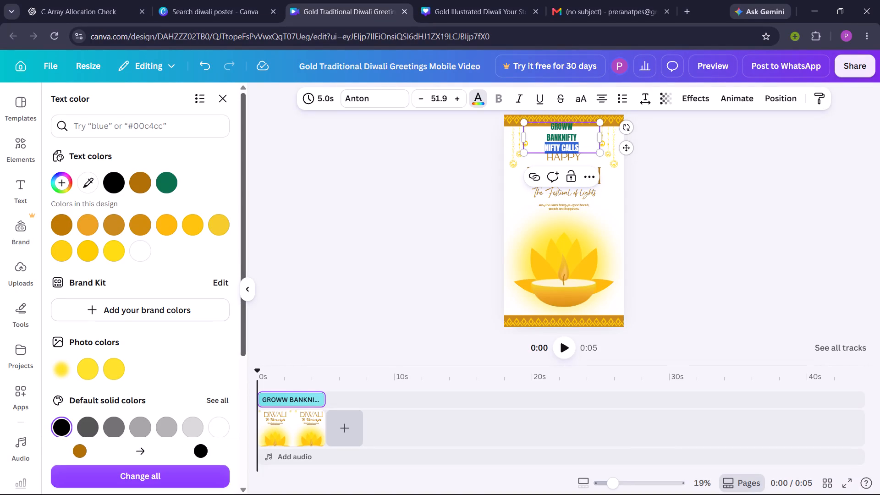
click(516, 246)
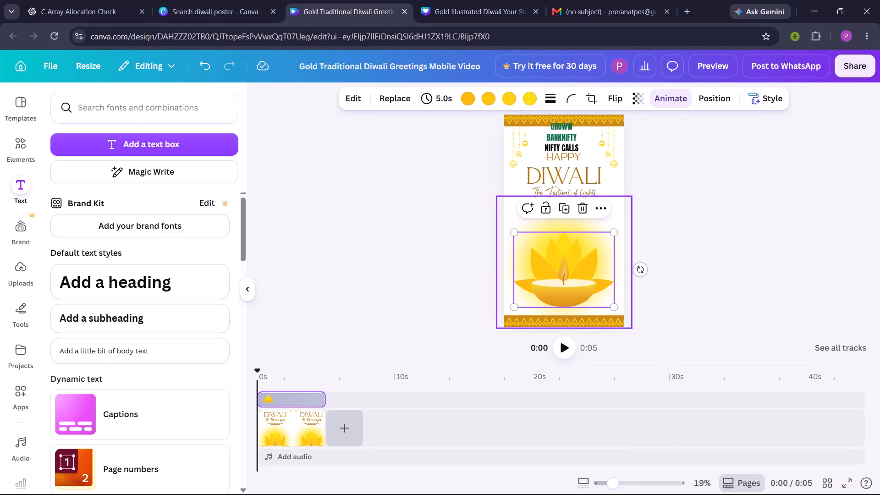
Change the text color of the BANKNIFTY heading line to black to match the NIFTY CALLS line.
triple_click(566, 137)
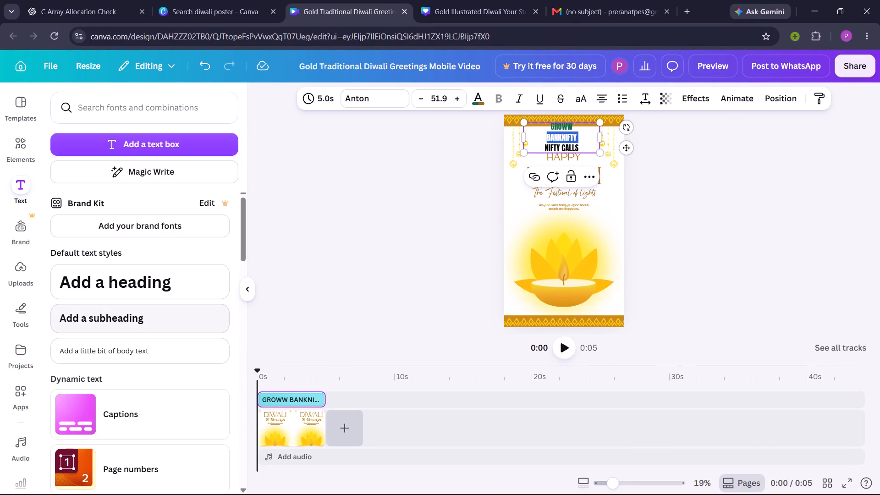
click(481, 93)
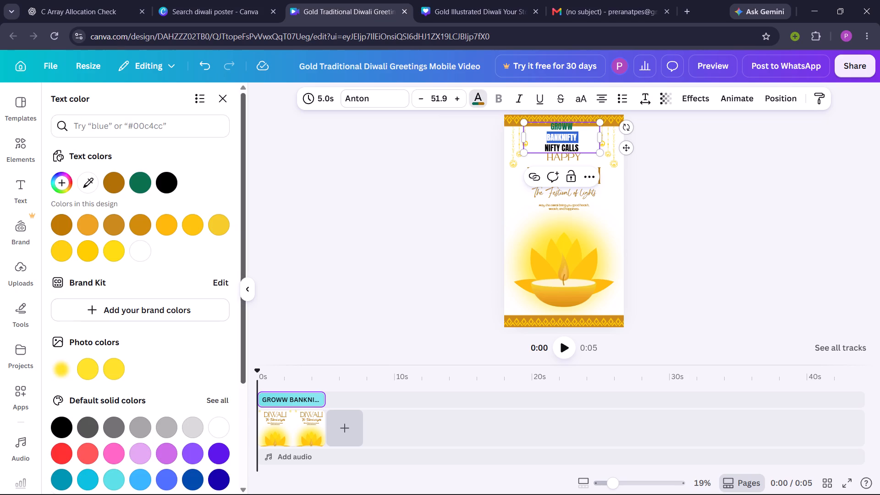
click(66, 431)
Increase the font size of the GROWW line of the heading to 56.9.
click(555, 129)
double_click(555, 129)
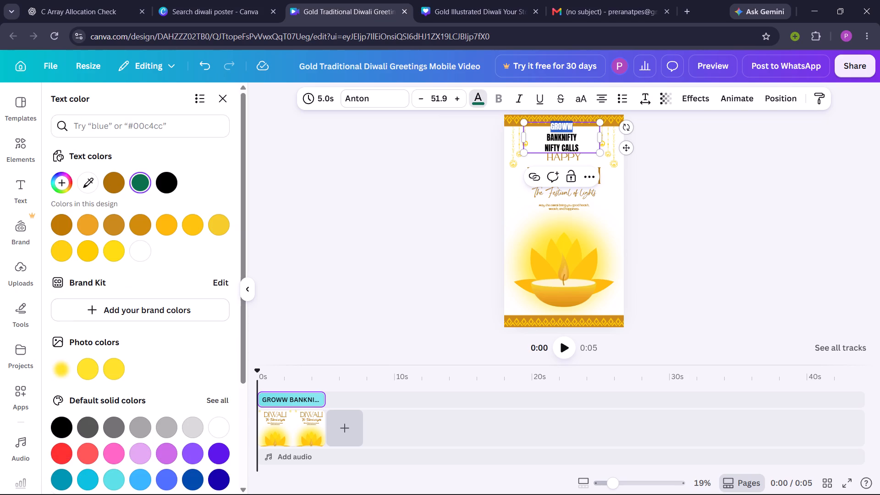
triple_click(454, 97)
triple_click(454, 97)
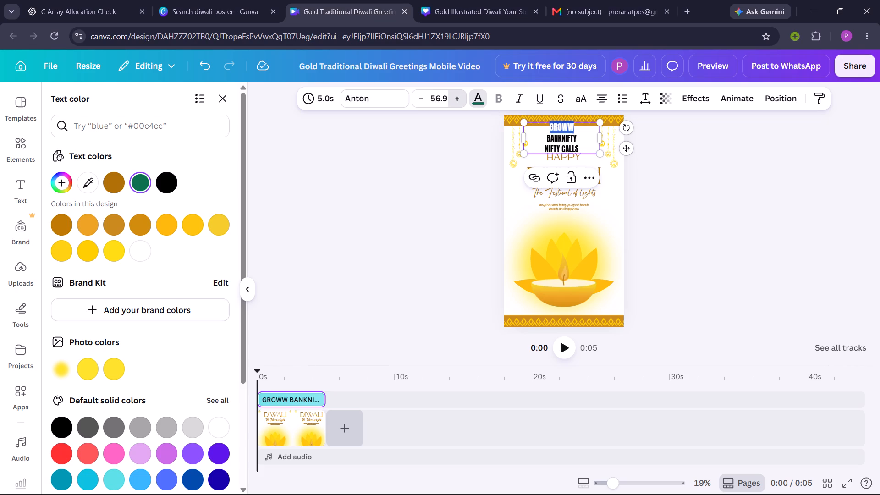
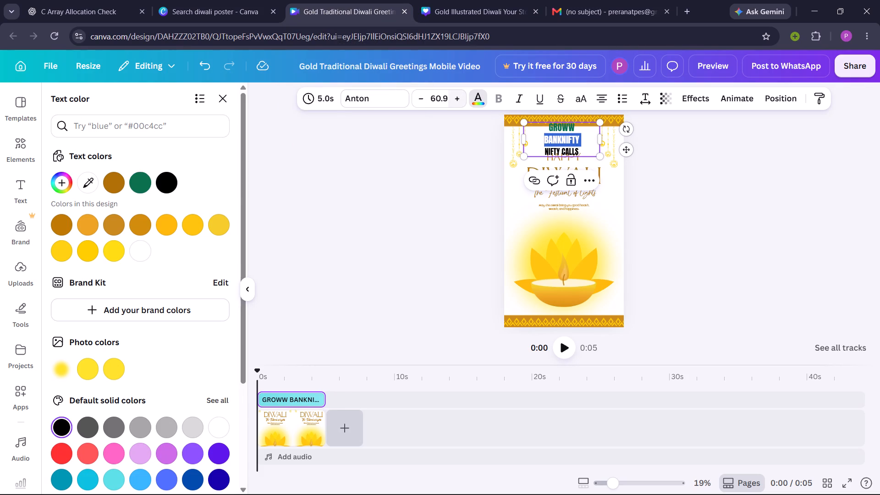
Leave text editing of the BANKNIFTY line and select the whole GROWW BANKNIFTY NIFTY CALLS heading text box.
click(473, 223)
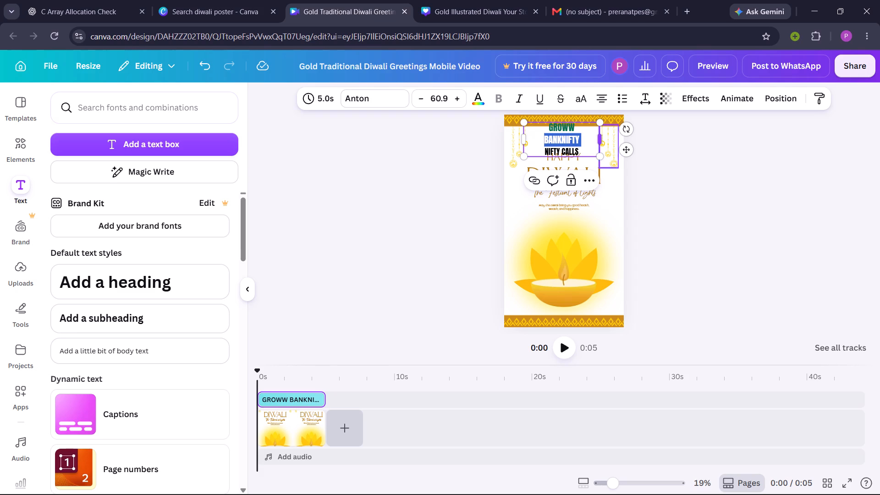
click(675, 182)
click(581, 133)
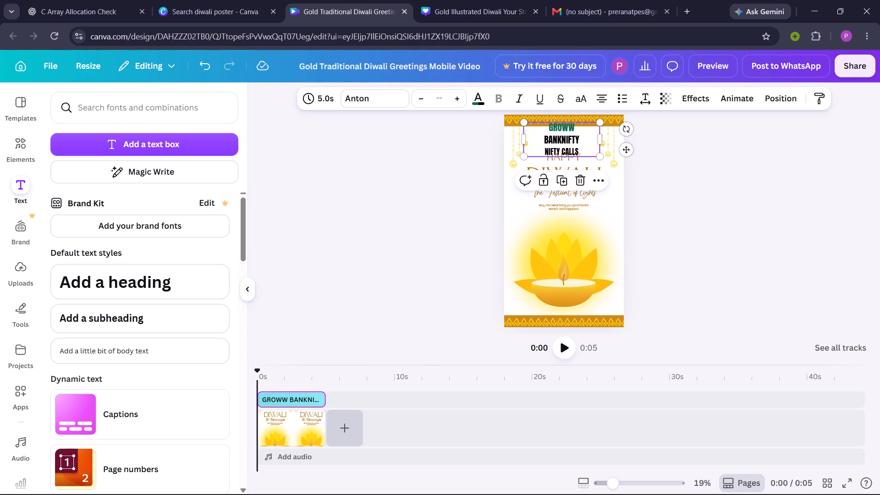
Widen the GROWW BANKNIFTY NIFTY CALLS text box on both sides so it spans about the full page width.
click(599, 137)
click(602, 138)
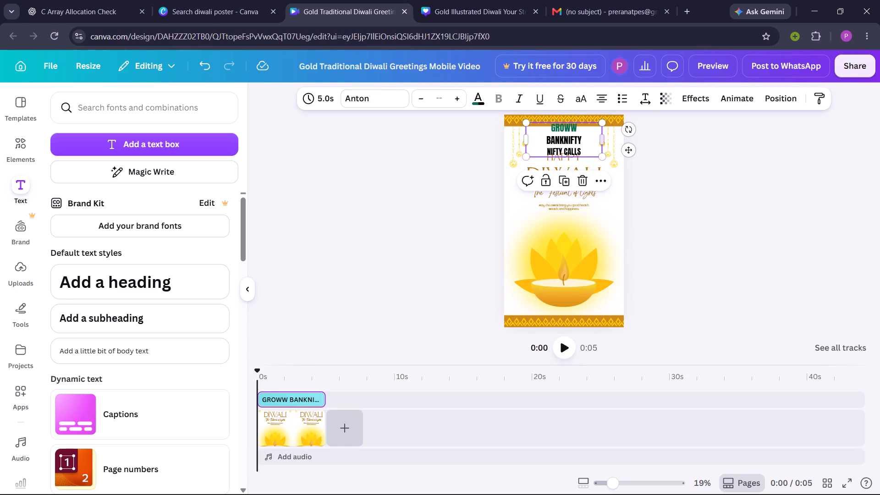
triple_click(602, 138)
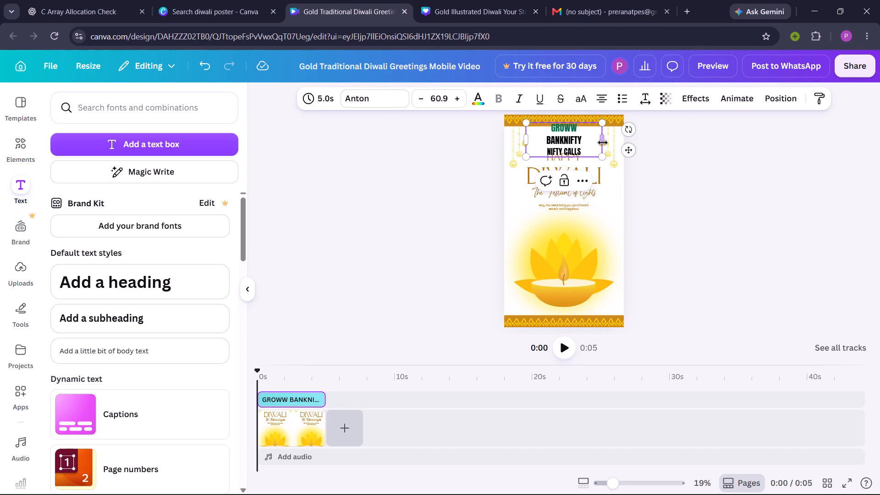
drag(603, 143, 623, 142)
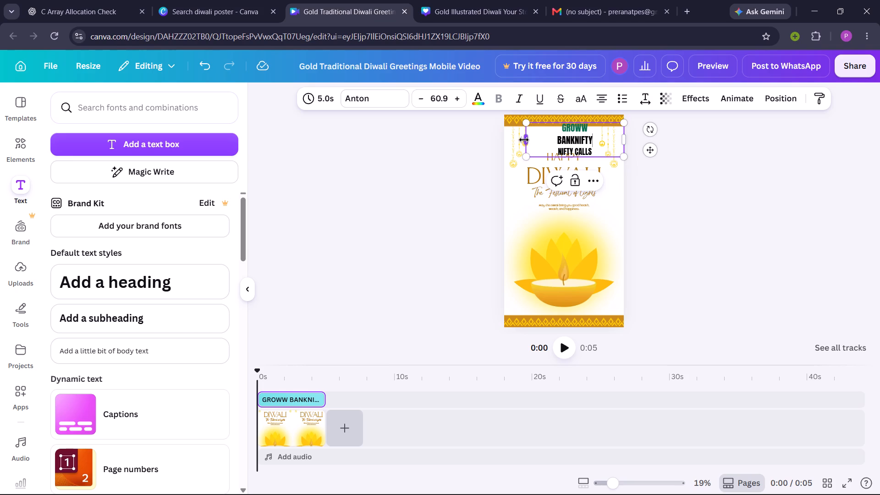
drag(524, 140, 496, 143)
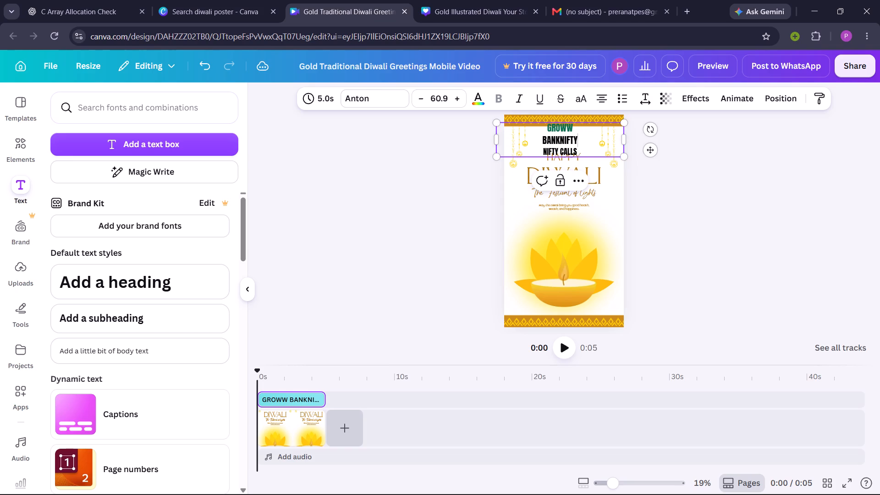
click(633, 231)
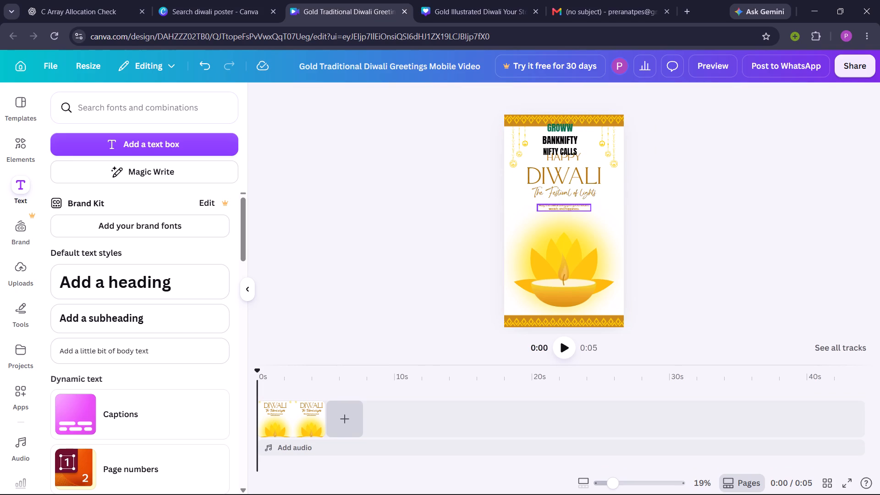
Shift the blessing message, The Festival of Lights, DIWALI and HAPPY texts down to make room for the heading.
drag(562, 206, 562, 220)
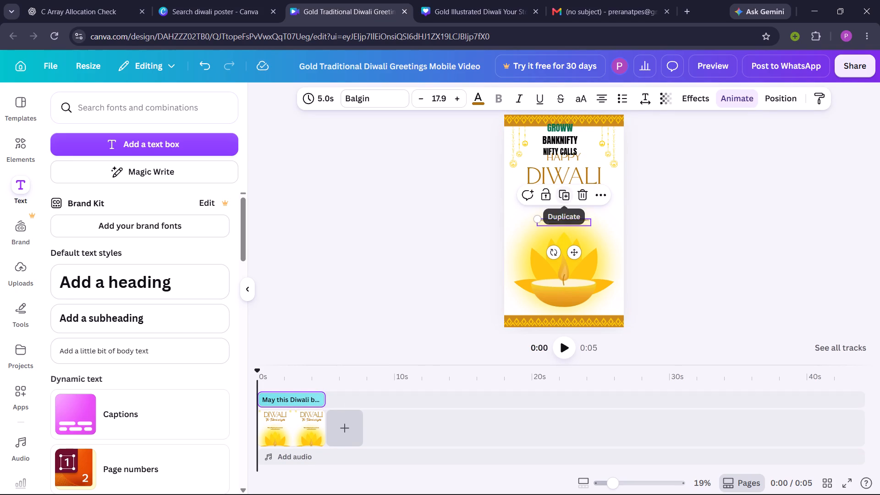
click(684, 181)
drag(591, 196, 591, 198)
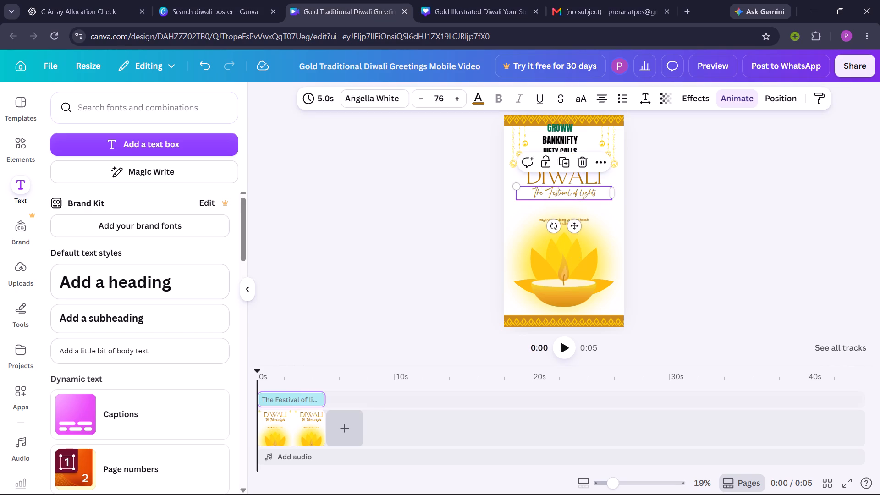
drag(591, 198, 590, 210)
click(664, 176)
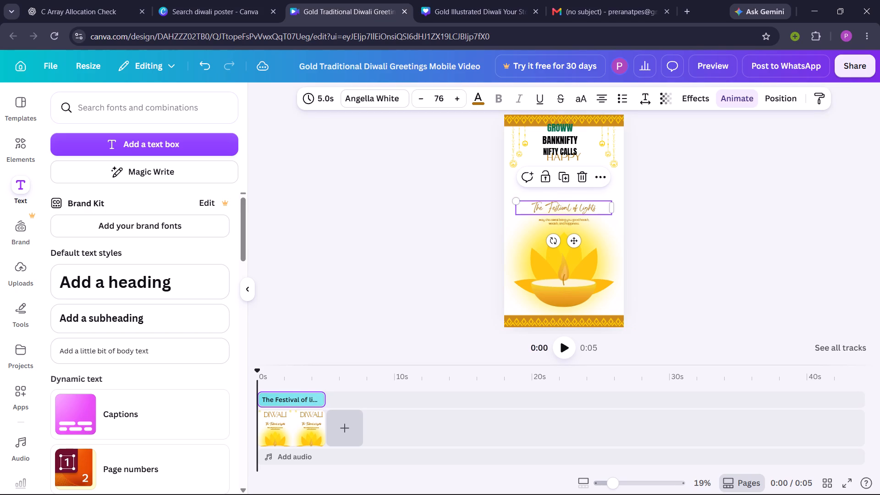
drag(599, 176, 600, 186)
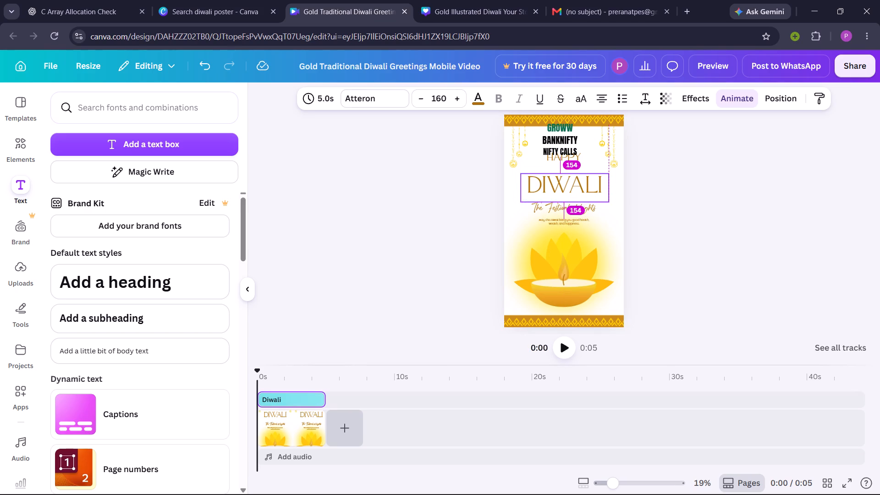
drag(600, 186, 601, 189)
click(723, 167)
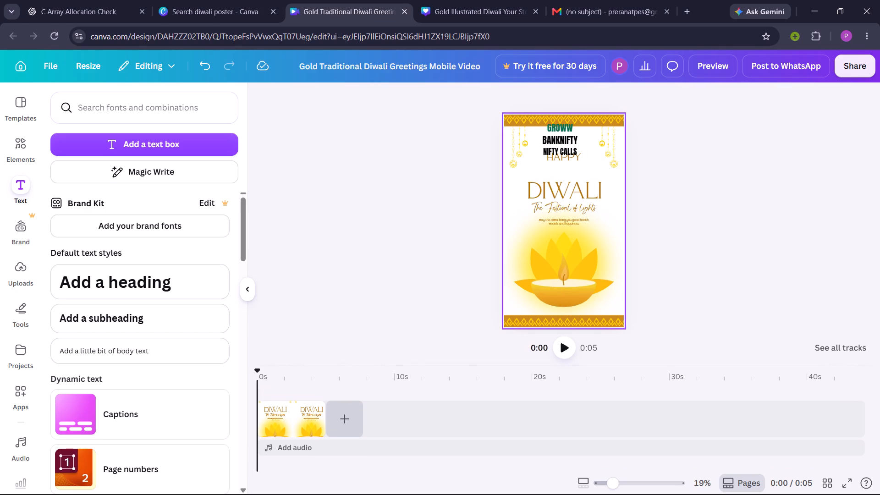
click(568, 157)
drag(568, 160, 568, 175)
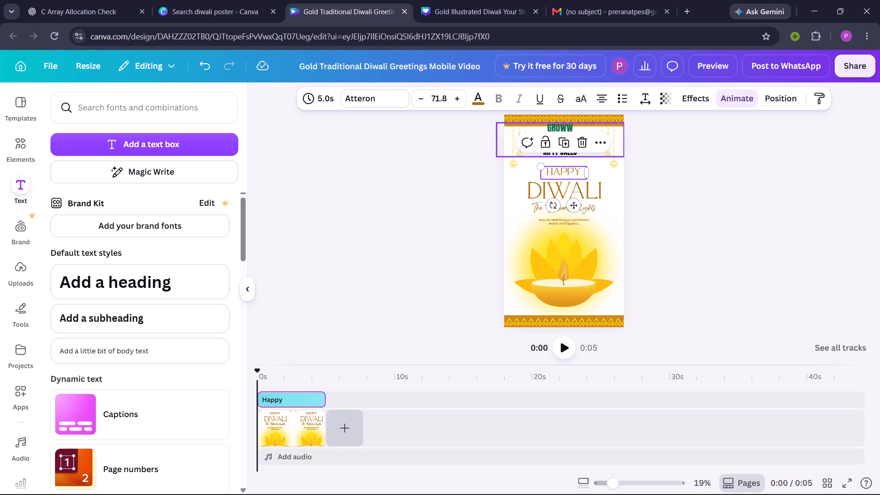
Move the heading just below the gold top border, scale its GROWW and BANKNIFTY lines to about size 57, and center it horizontally.
drag(570, 125, 572, 131)
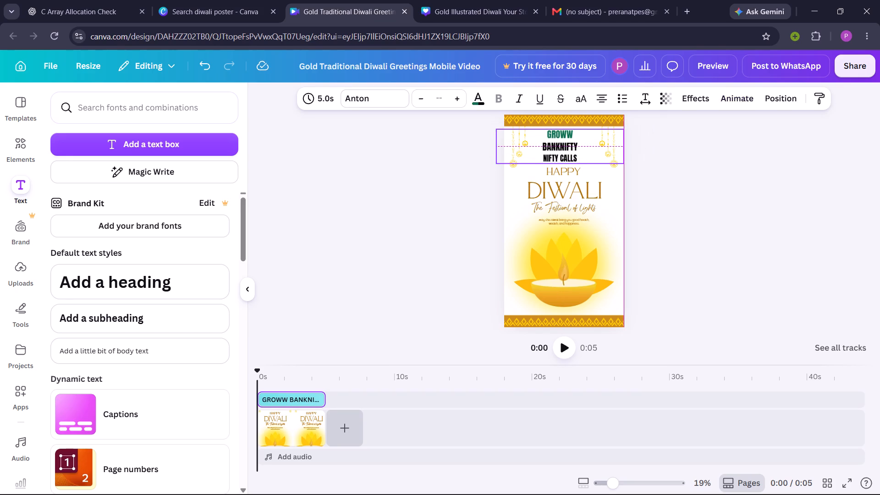
drag(572, 131, 576, 131)
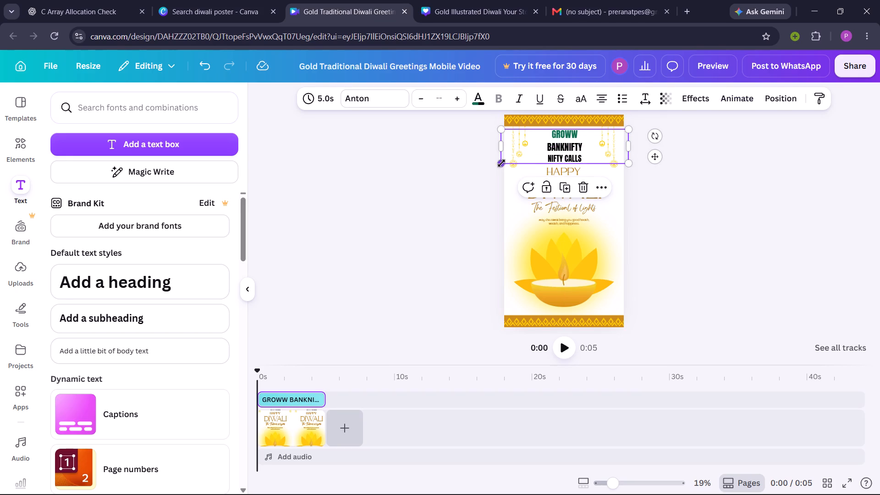
drag(501, 162, 508, 151)
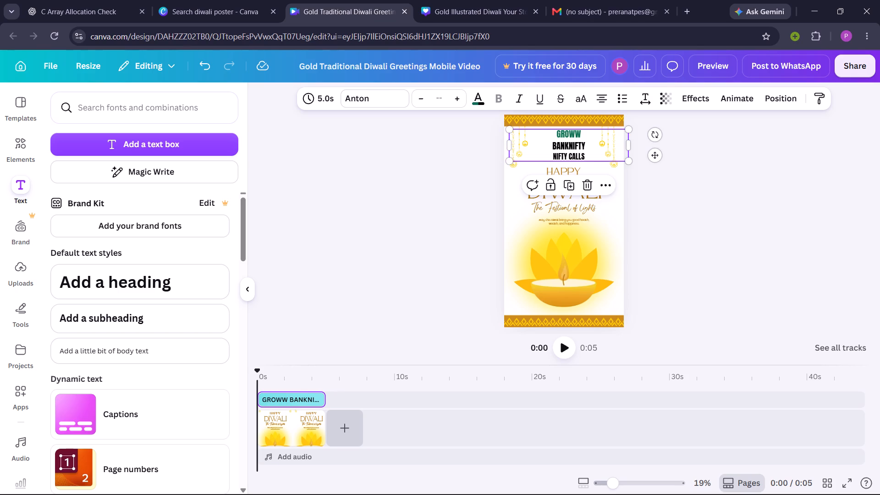
drag(572, 140, 565, 138)
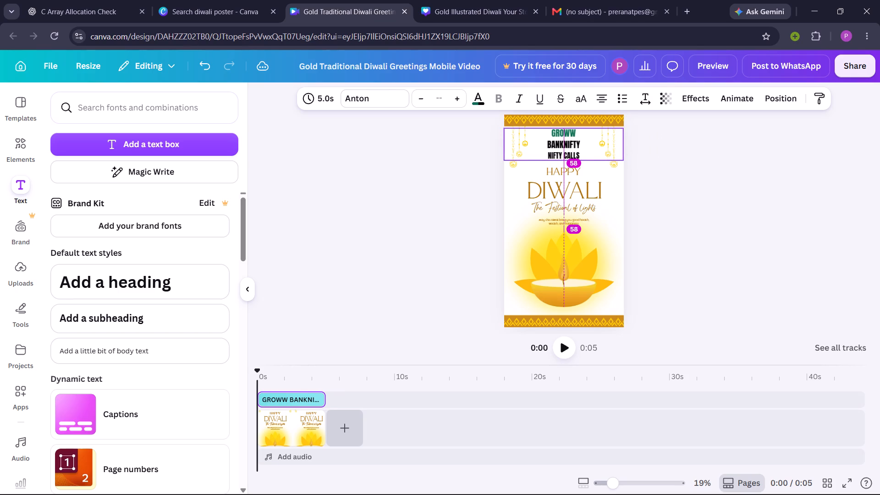
drag(565, 138, 565, 139)
click(728, 148)
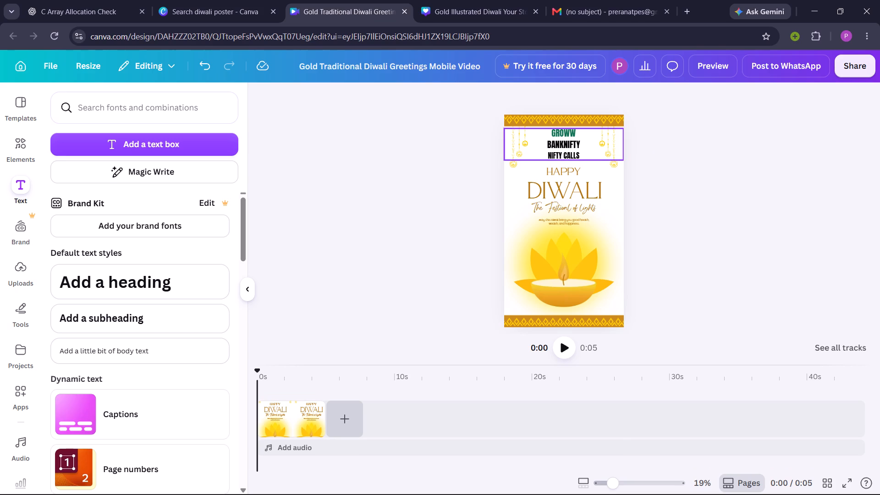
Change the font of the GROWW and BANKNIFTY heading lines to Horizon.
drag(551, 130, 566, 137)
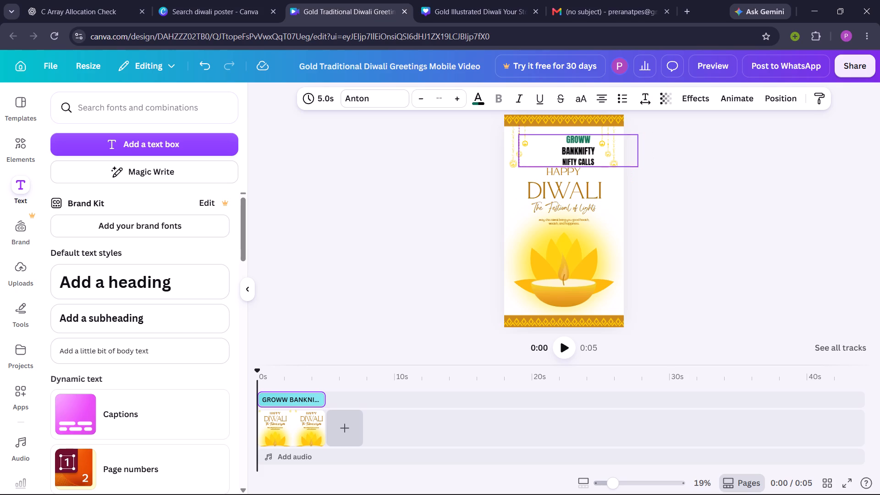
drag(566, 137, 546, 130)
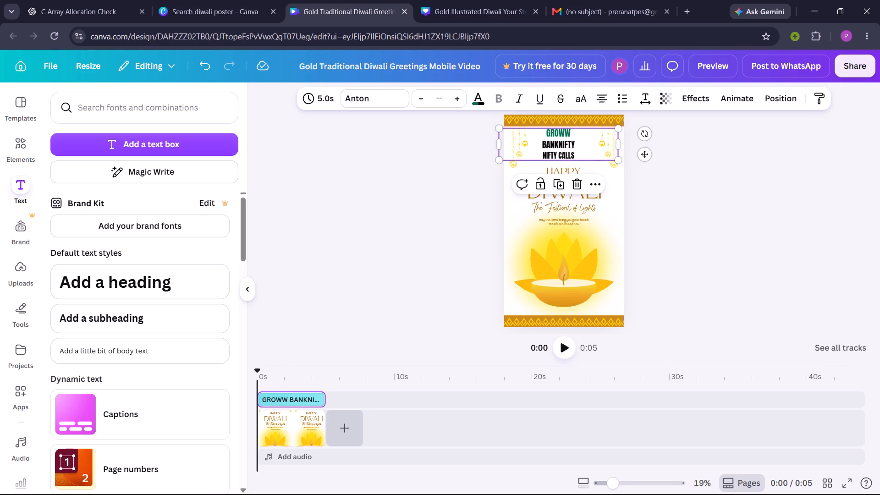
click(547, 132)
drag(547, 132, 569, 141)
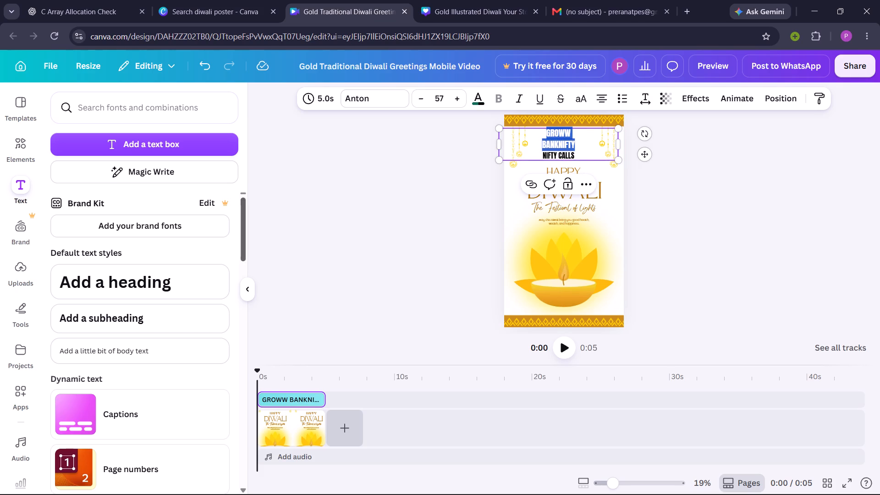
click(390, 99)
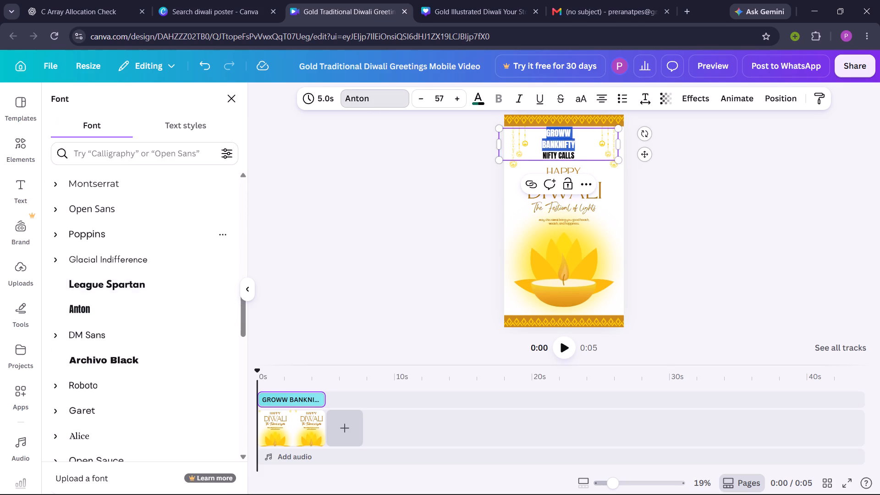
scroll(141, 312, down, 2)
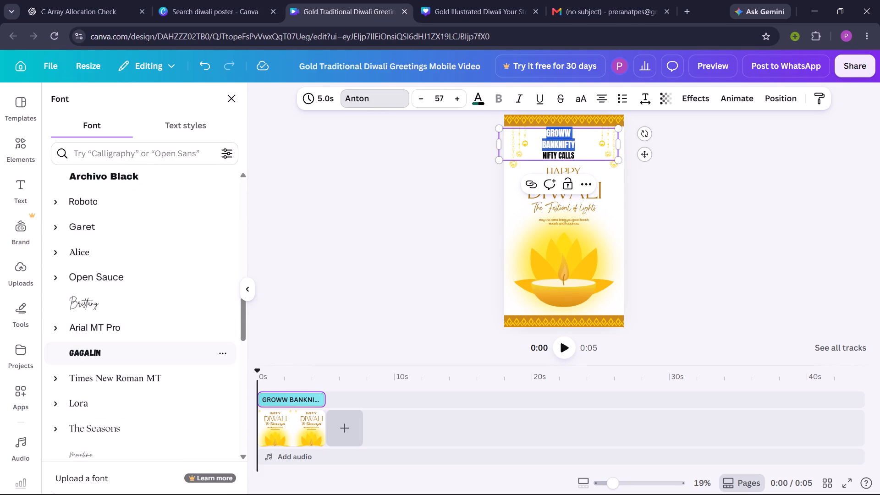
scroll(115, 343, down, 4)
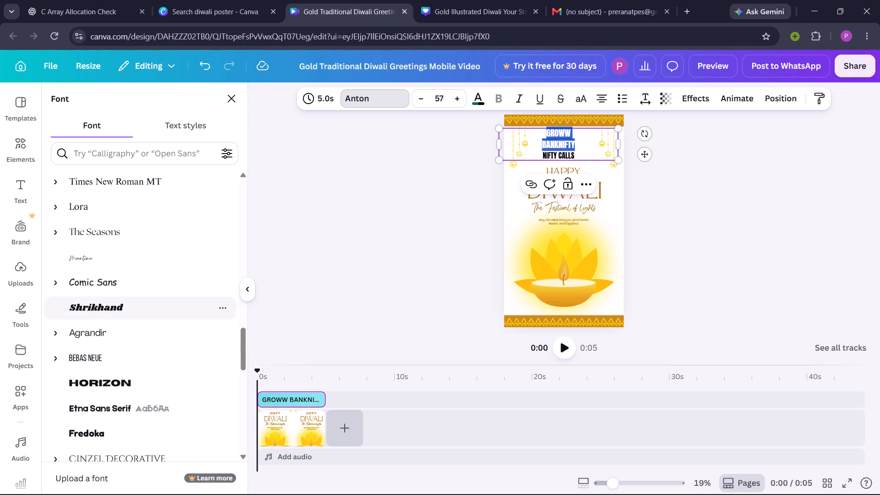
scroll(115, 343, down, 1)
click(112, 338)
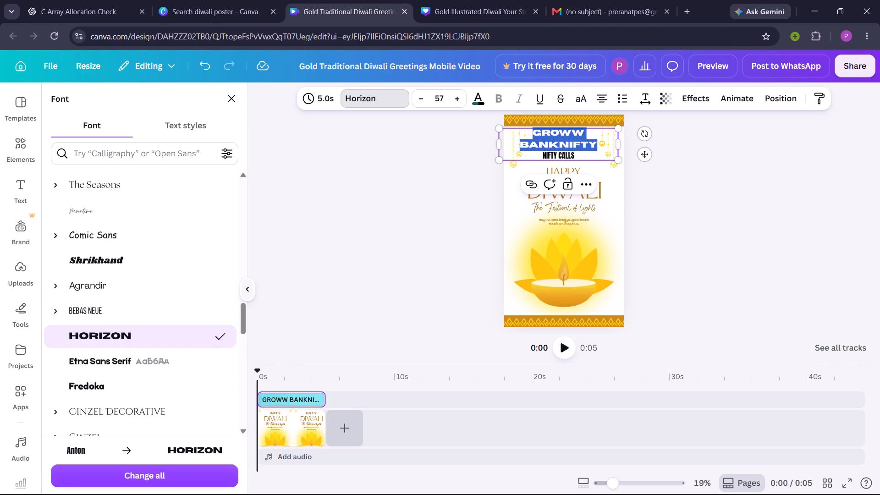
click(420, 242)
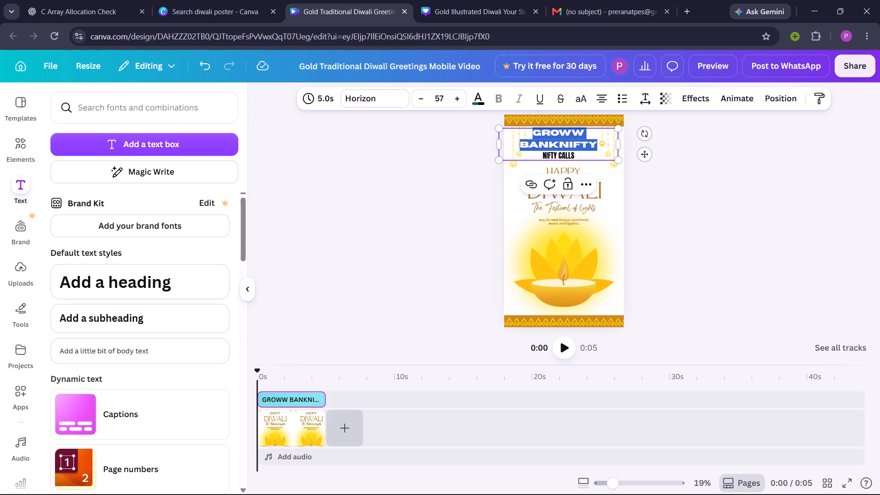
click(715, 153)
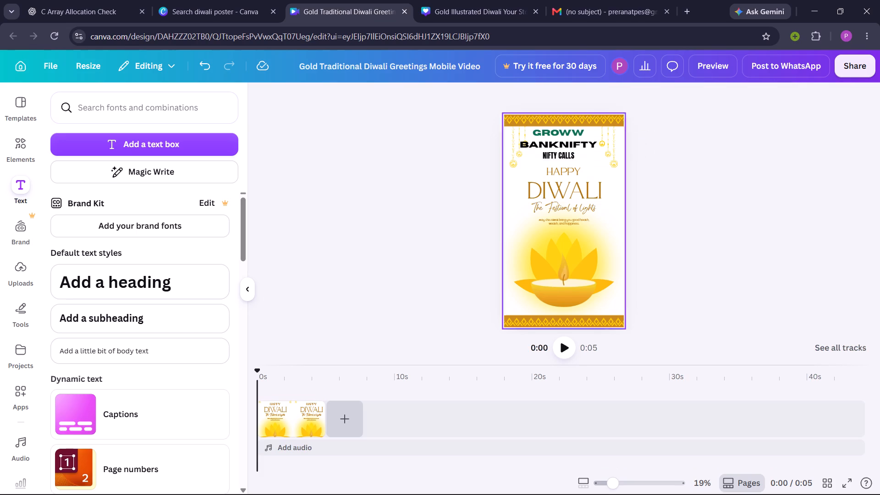
Change the font of the GROWW and BANKNIFTY heading lines to Norwester.
double_click(538, 132)
drag(538, 132, 553, 142)
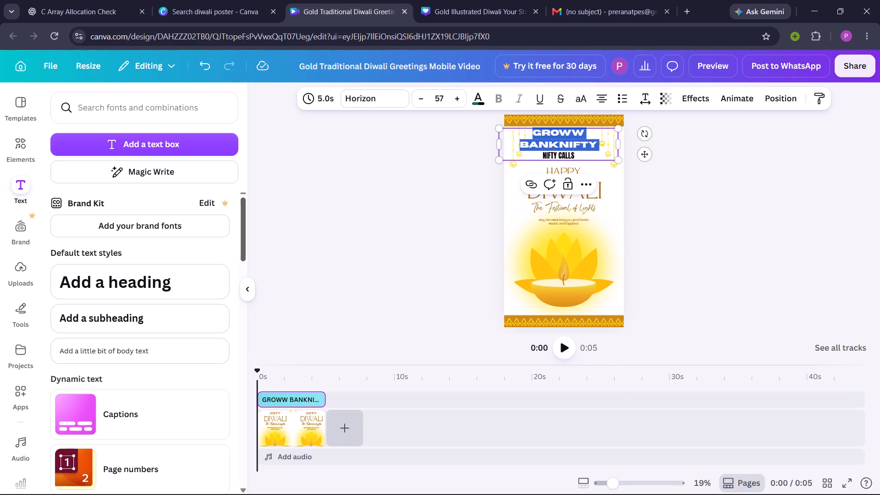
click(400, 102)
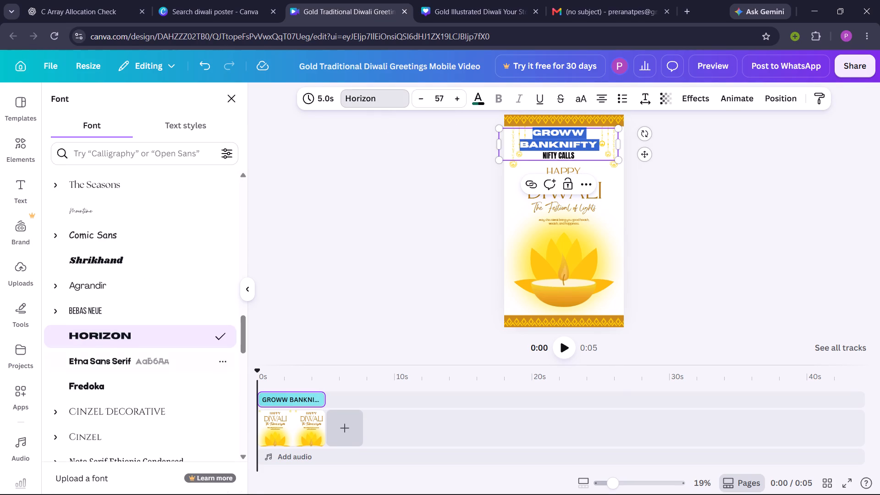
scroll(87, 359, down, 4)
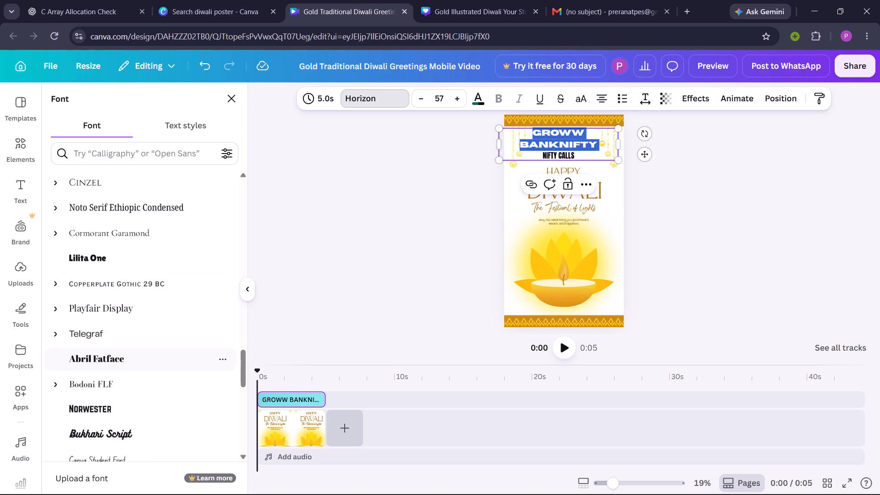
scroll(87, 359, down, 3)
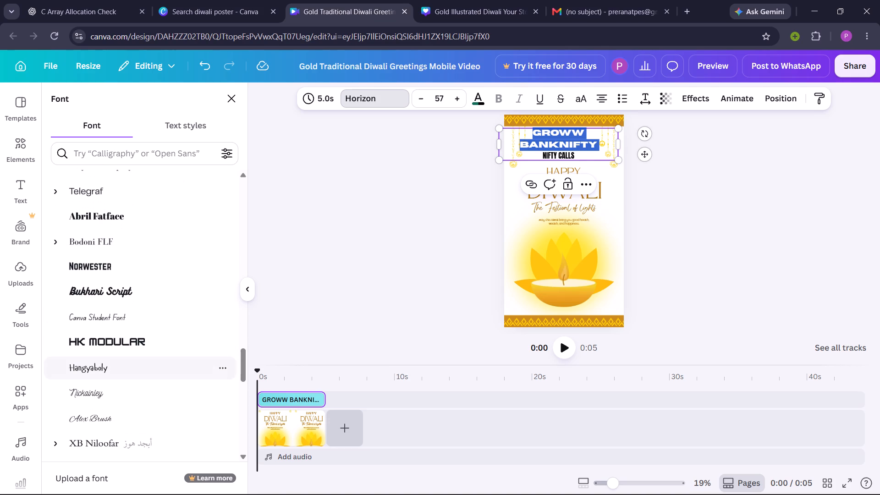
scroll(104, 340, down, 2)
scroll(104, 340, up, 3)
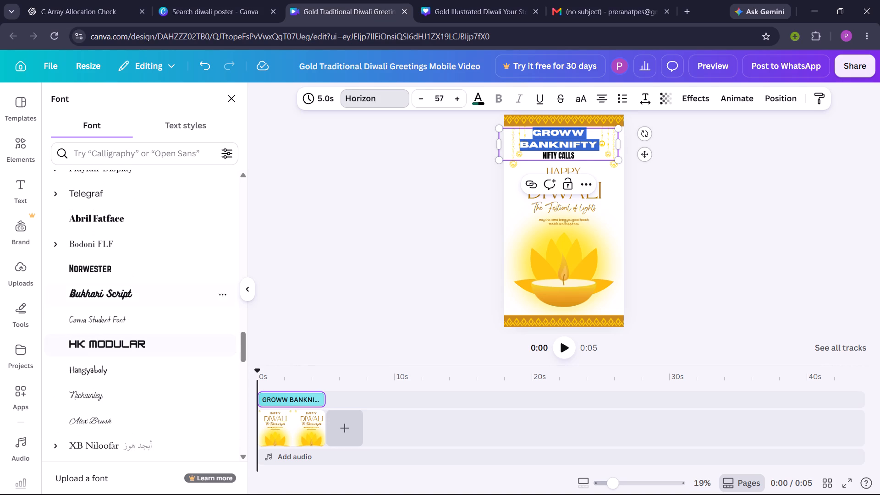
click(105, 266)
Browse further through the fonts and change the GROWW and BANKNIFTY heading lines to Trebuchet MS.
scroll(129, 401, down, 4)
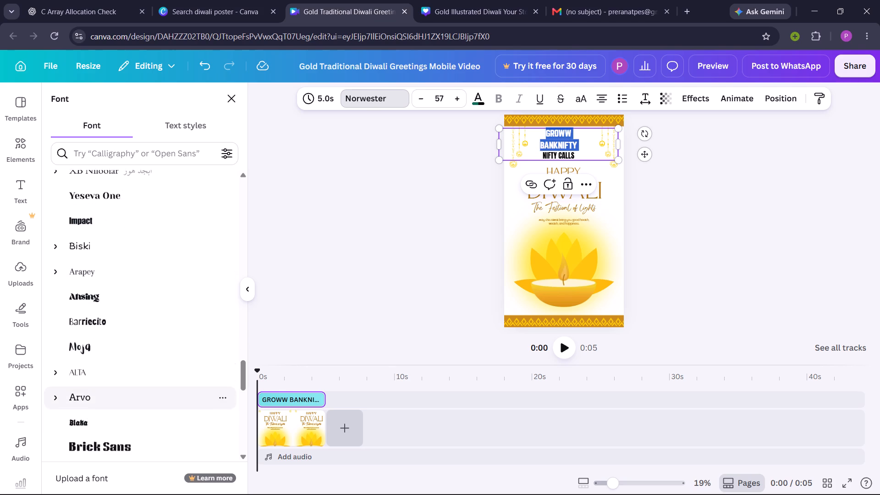
scroll(129, 401, down, 2)
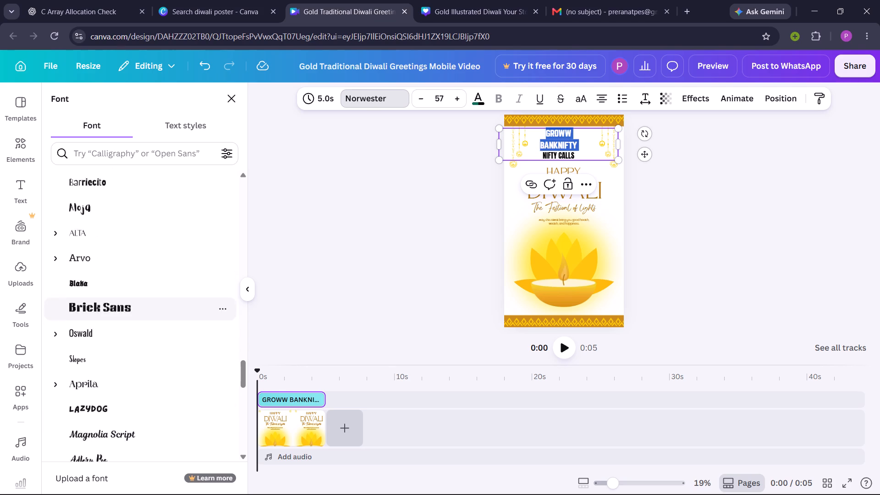
scroll(124, 365, down, 6)
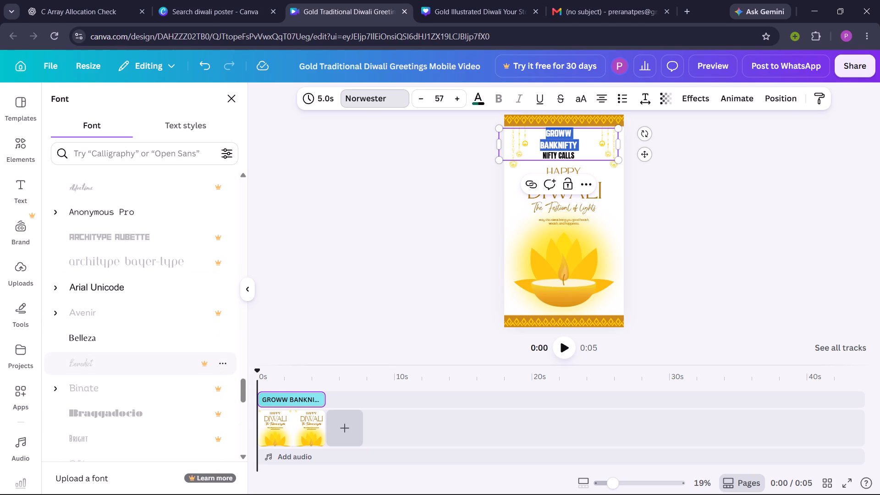
scroll(118, 381, down, 5)
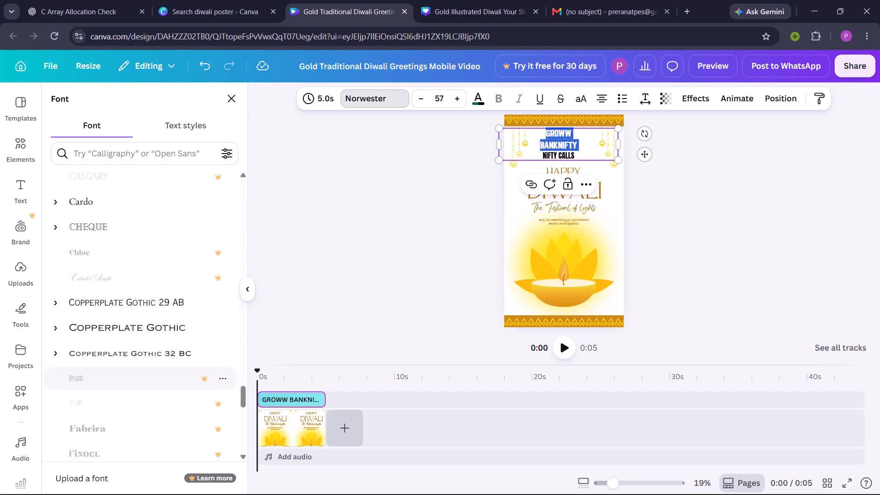
scroll(118, 381, down, 6)
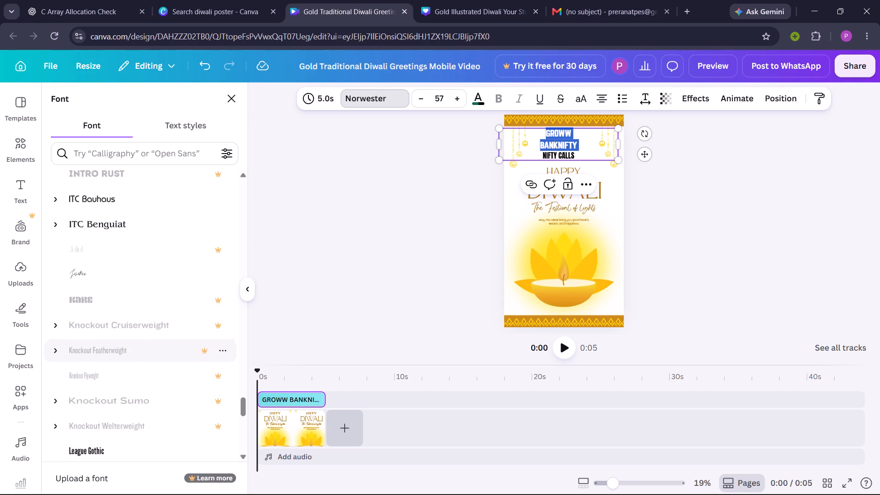
scroll(118, 381, down, 7)
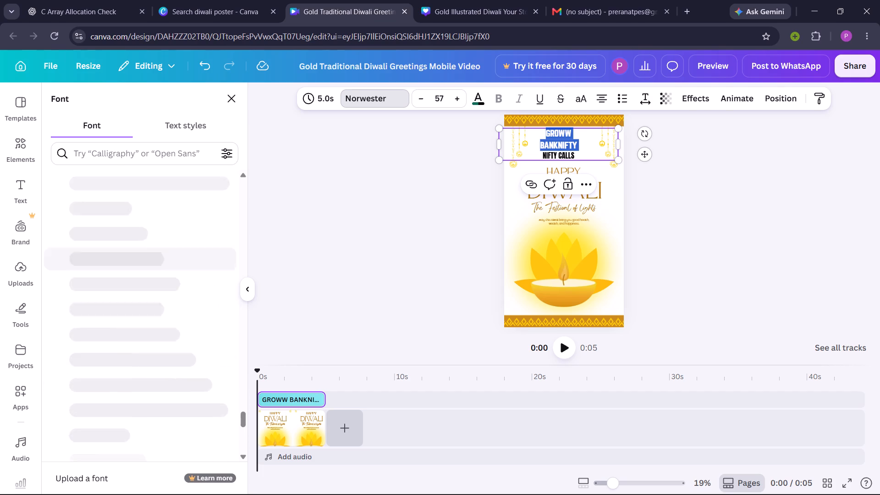
scroll(118, 381, down, 1)
scroll(118, 381, up, 7)
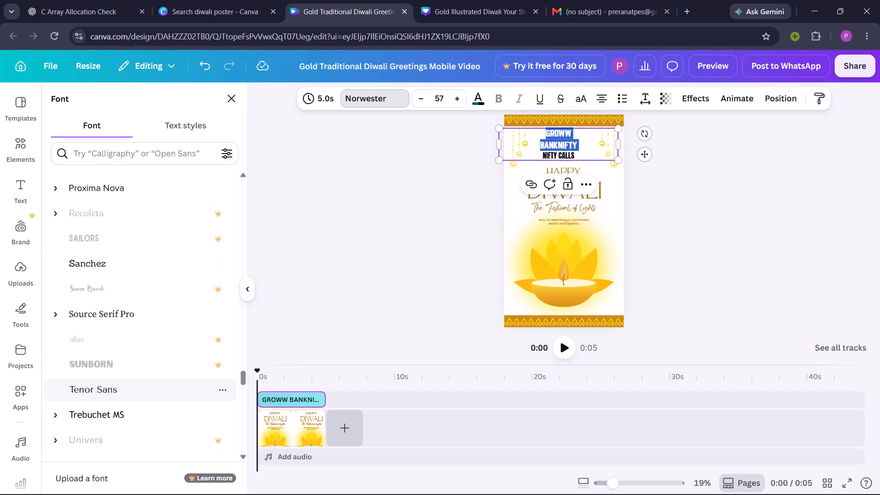
click(115, 408)
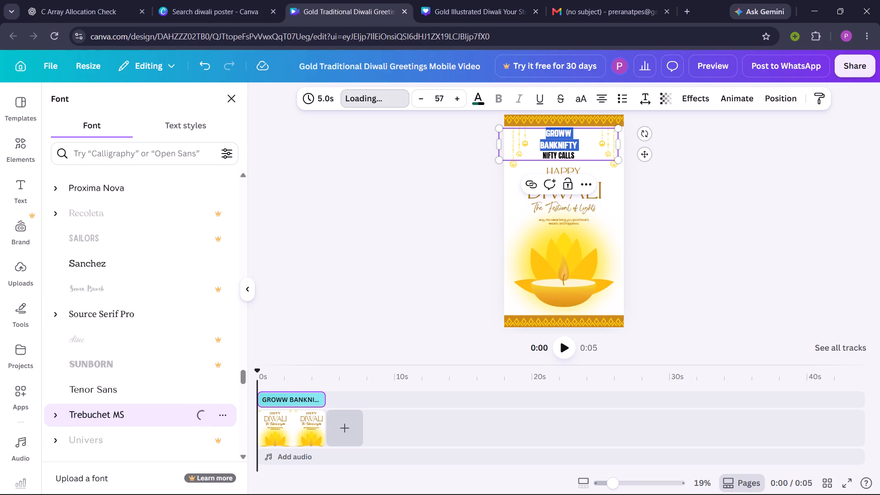
scroll(115, 408, up, 5)
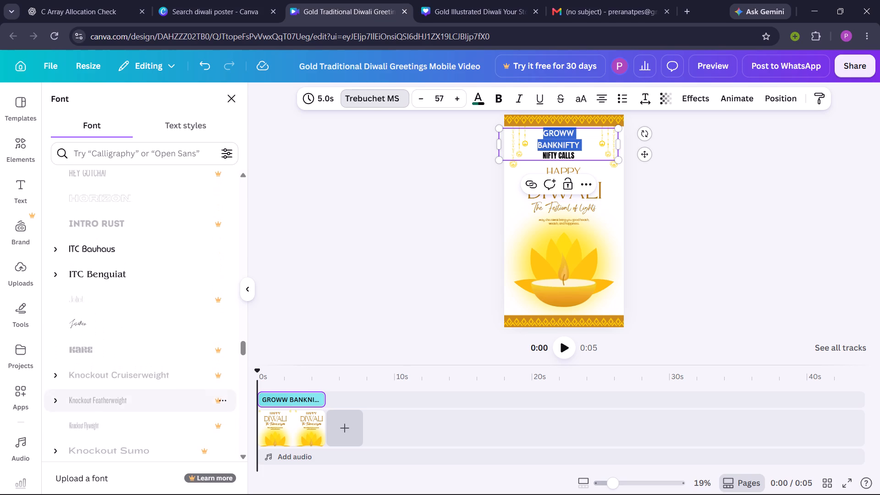
click(363, 293)
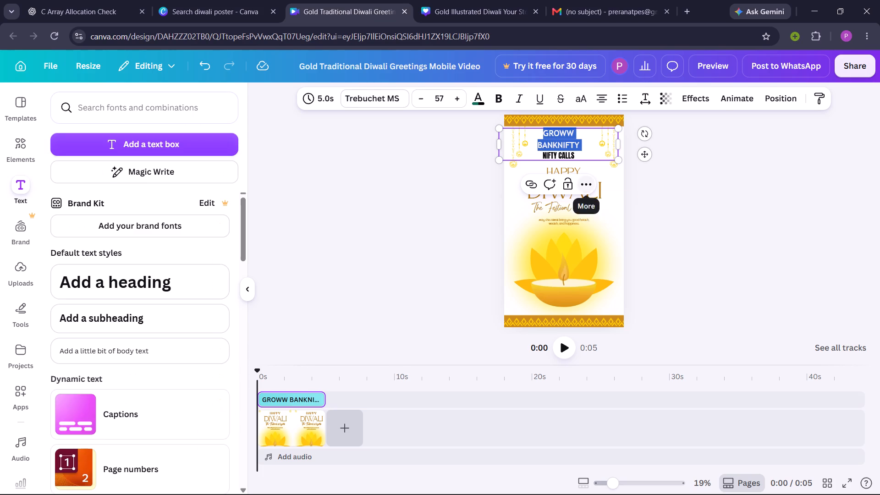
click(582, 234)
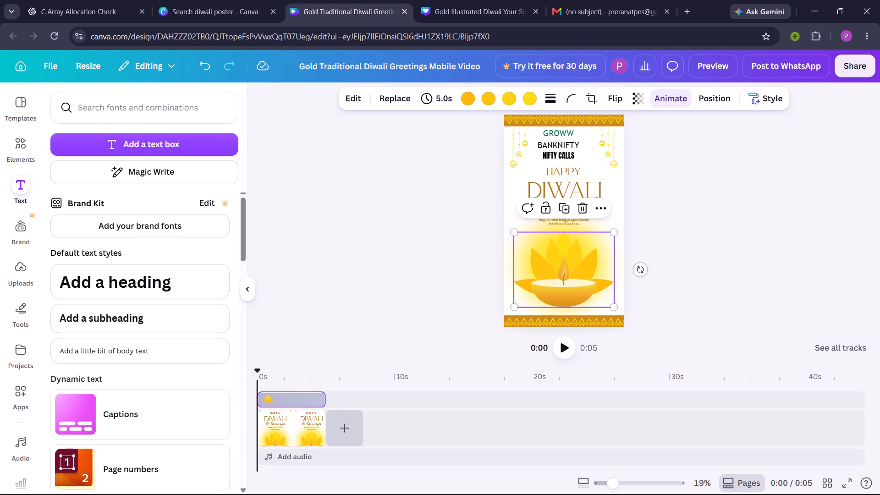
Try ITC Bauhaus on the NIFTY CALLS line of the heading, and set its font to ITC Benguiat.
triple_click(556, 153)
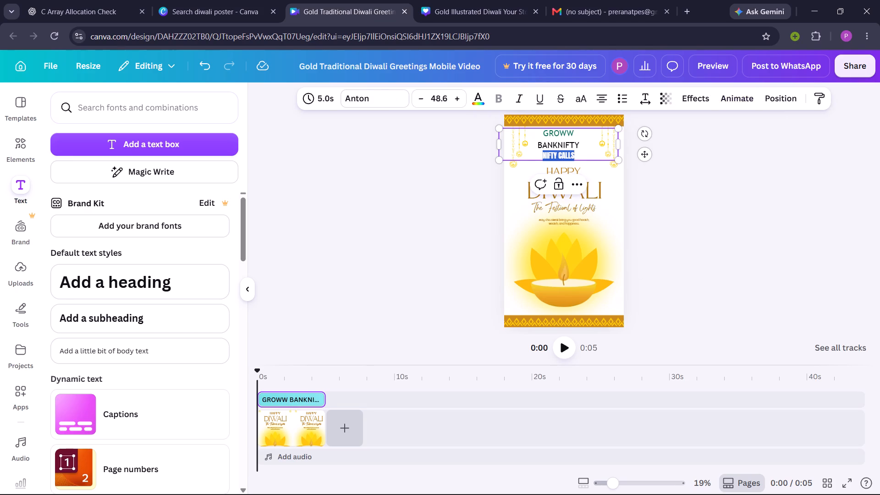
click(392, 97)
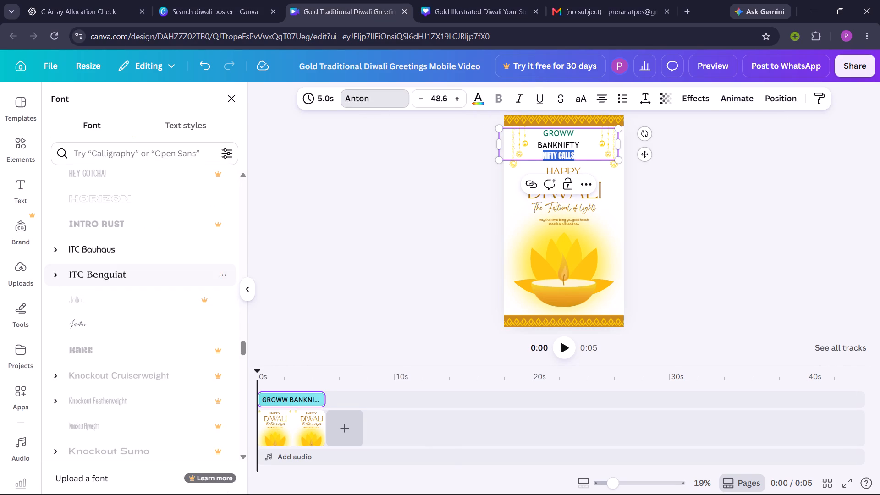
click(138, 260)
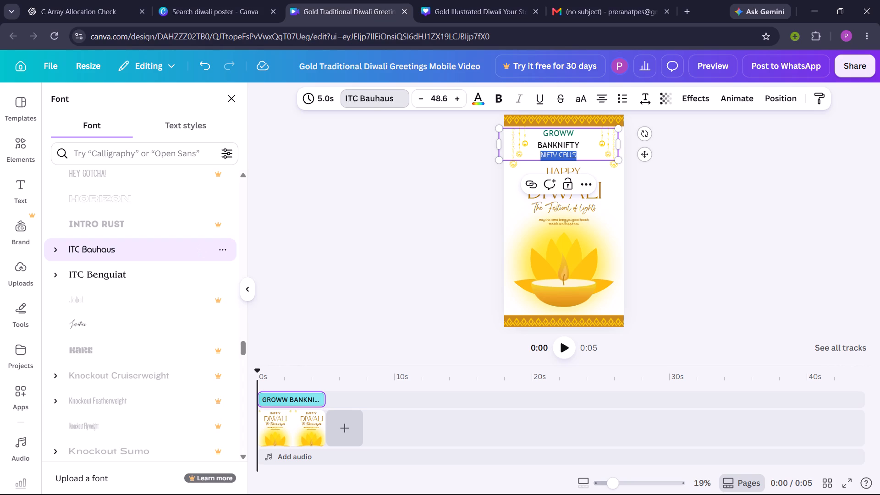
click(117, 285)
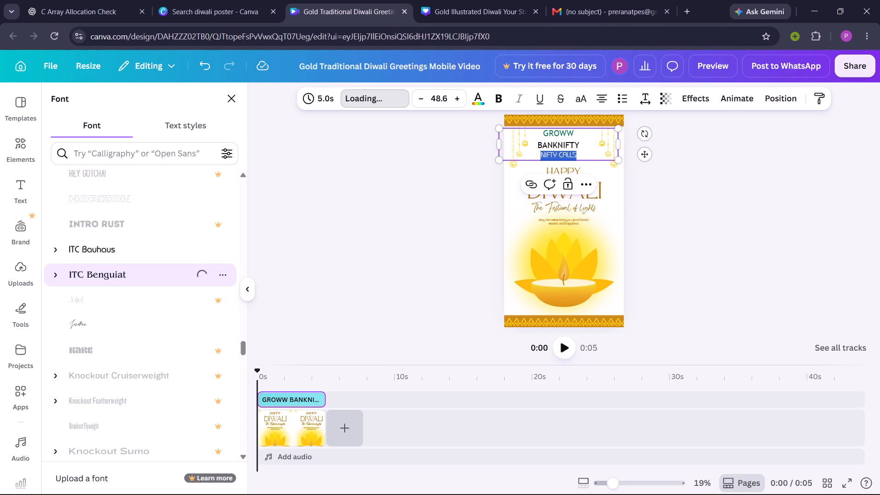
click(407, 200)
click(536, 220)
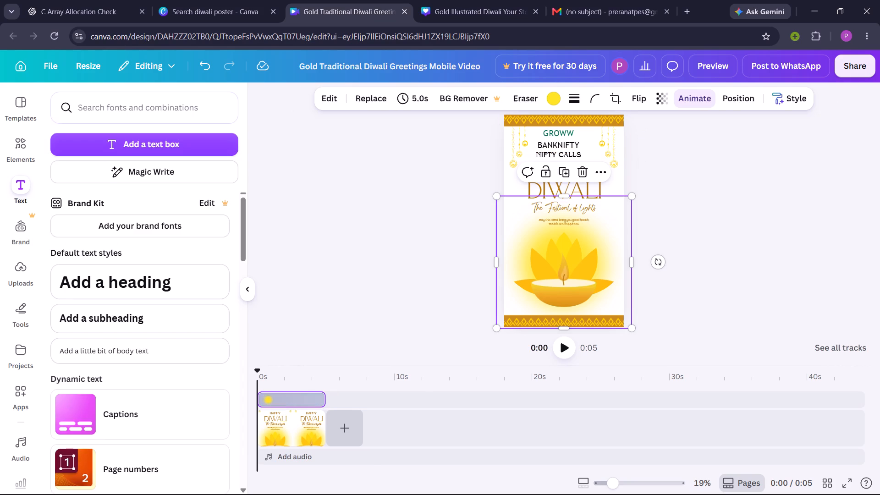
Check which font the BANKNIFTY line of the heading uses.
double_click(549, 146)
triple_click(549, 146)
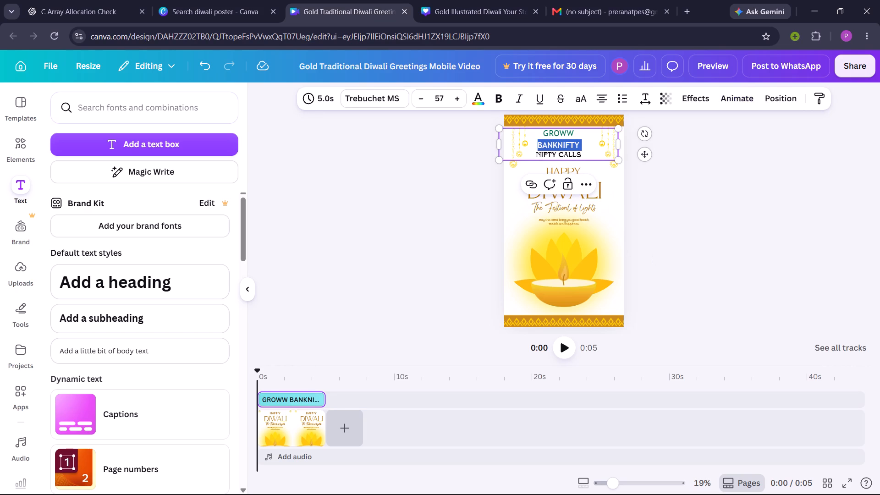
click(446, 222)
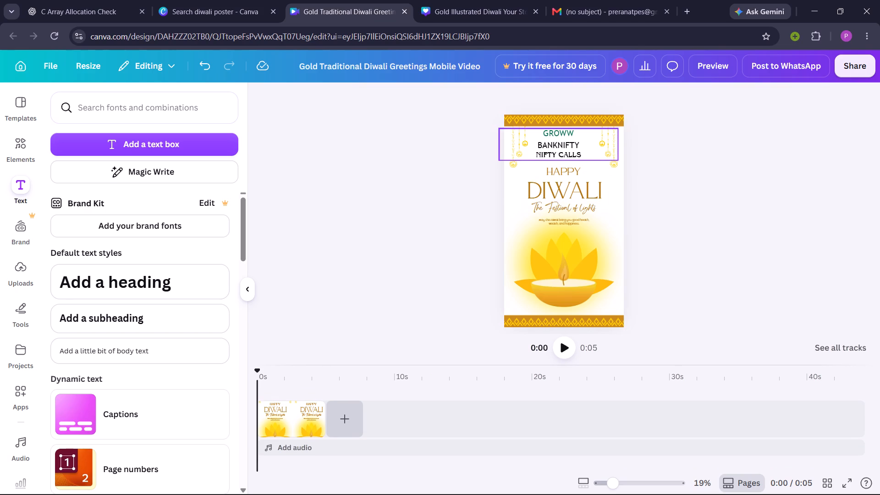
Open the font choices for the NIFTY CALLS line of the heading.
triple_click(537, 153)
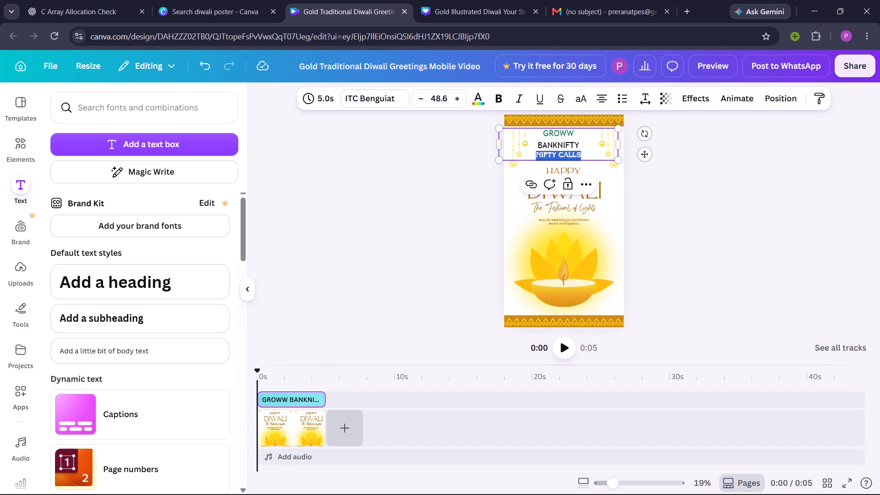
click(369, 96)
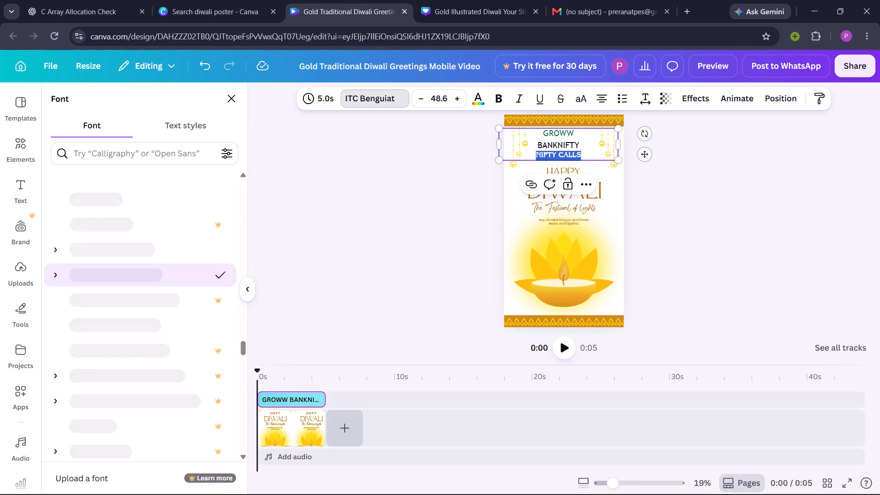
Set the font of the NIFTY CALLS line in the heading to Trebuchet MS.
scroll(131, 327, up, 5)
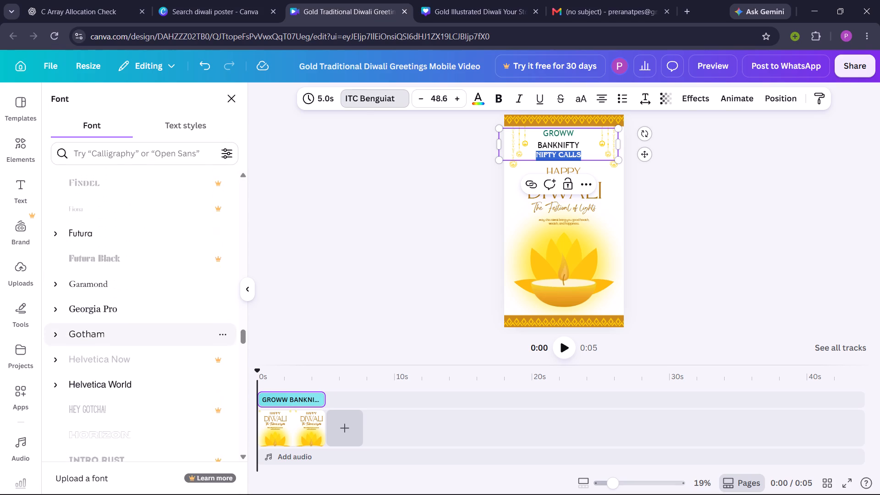
scroll(131, 327, up, 1)
scroll(131, 327, down, 3)
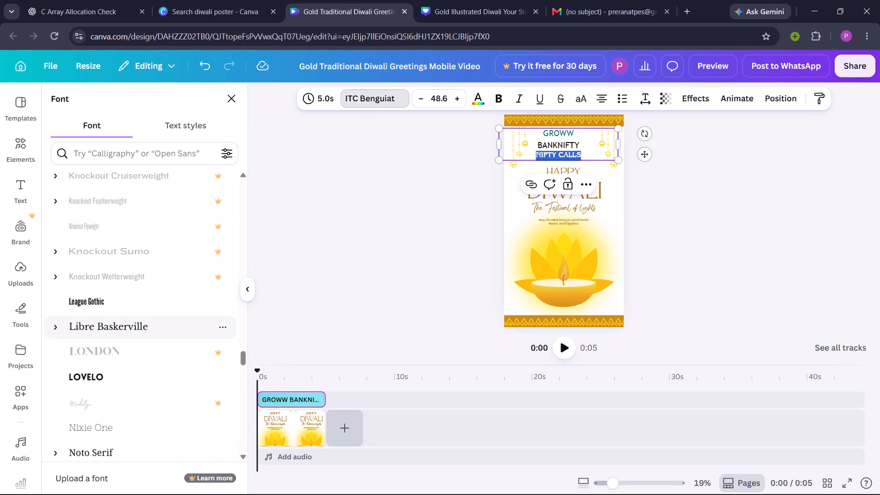
scroll(131, 327, down, 4)
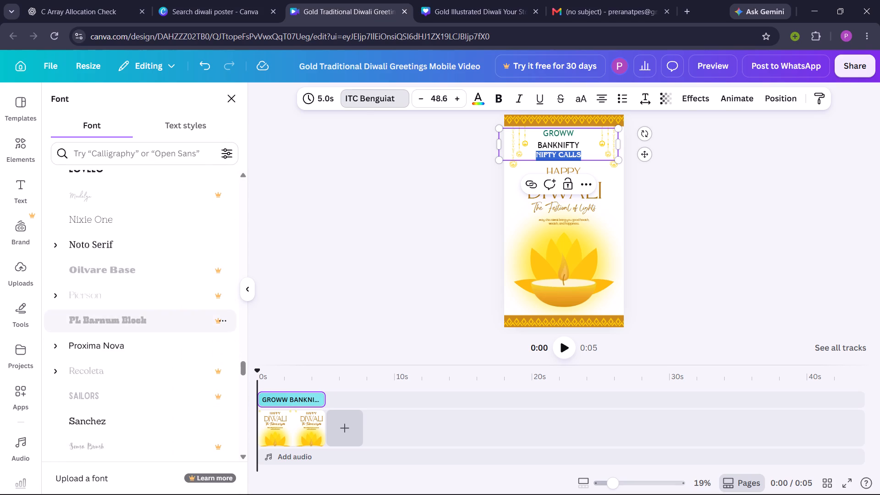
scroll(131, 327, down, 4)
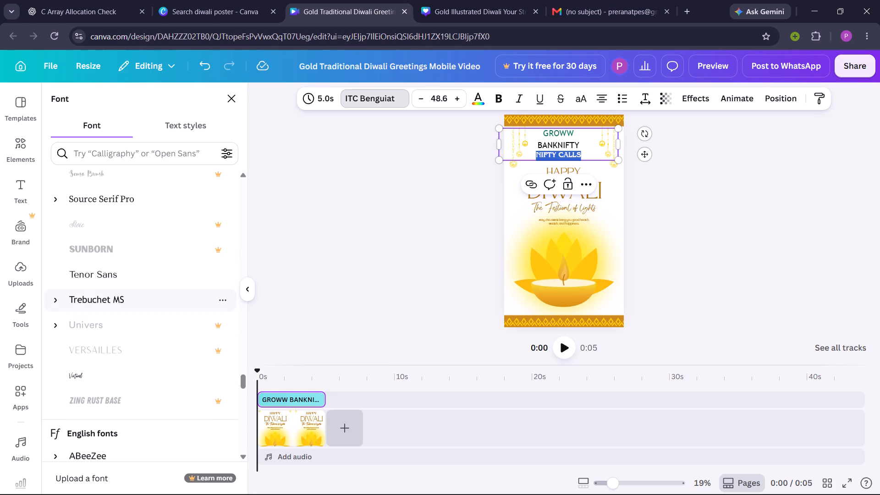
click(125, 291)
click(440, 228)
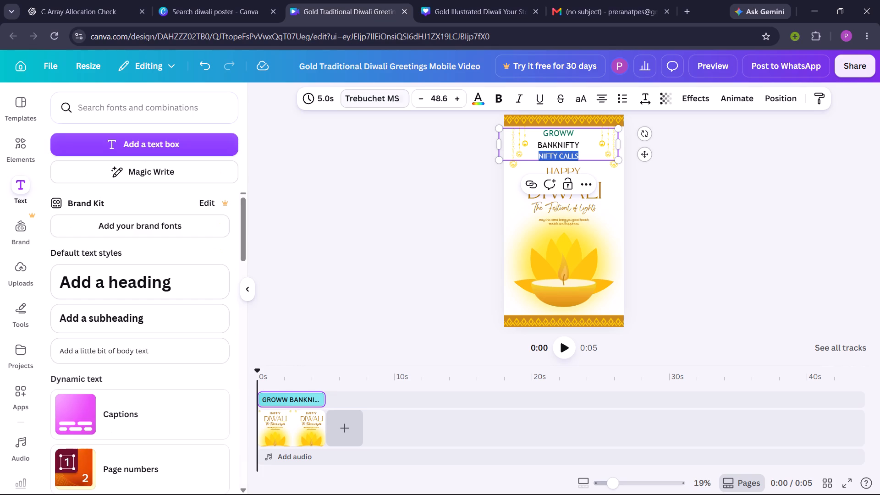
click(680, 197)
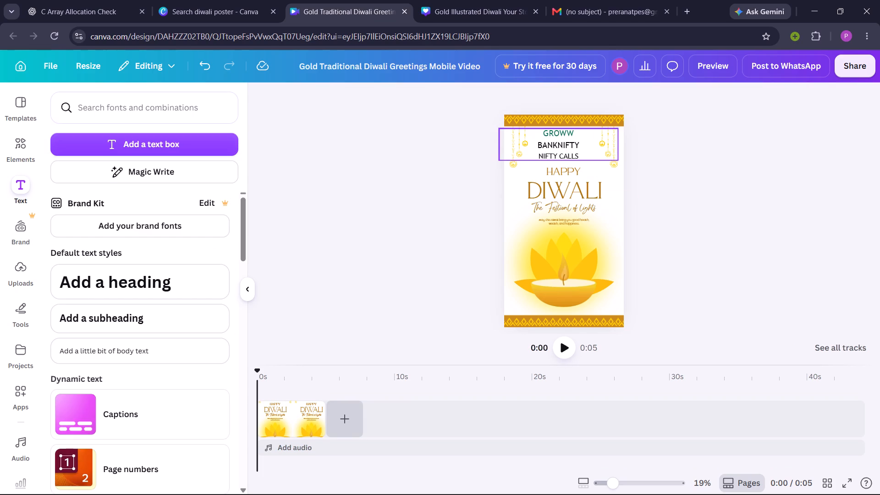
Move the GROWW BANKNIFTY NIFTY CALLS heading slightly sideways so it is centred horizontally on the page.
drag(583, 136, 587, 135)
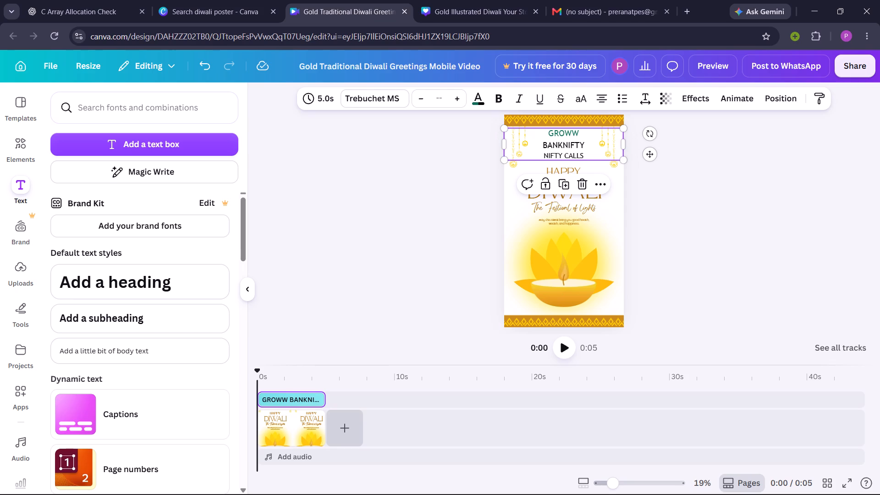
click(681, 149)
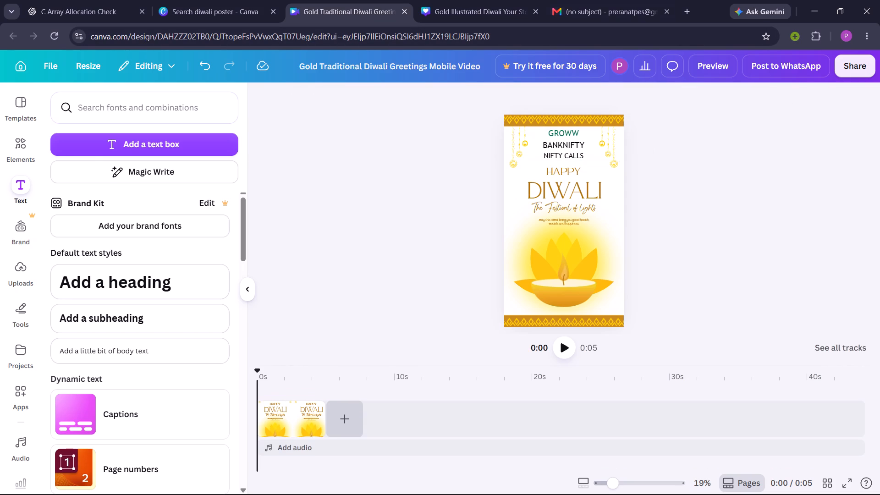
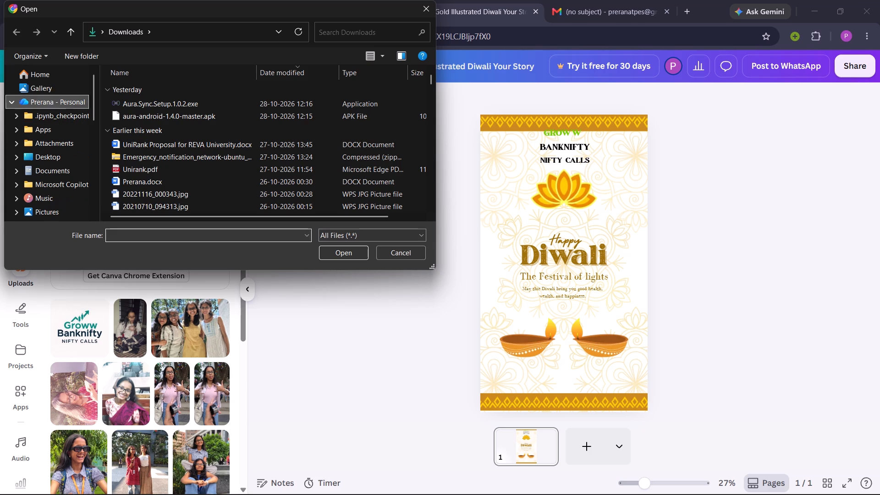
Upload the Groww Banknifty NIFTY CALLS logo, Screenshot 2026-10-29 192324.png, from the Gallery and add it to the design.
click(57, 88)
click(151, 104)
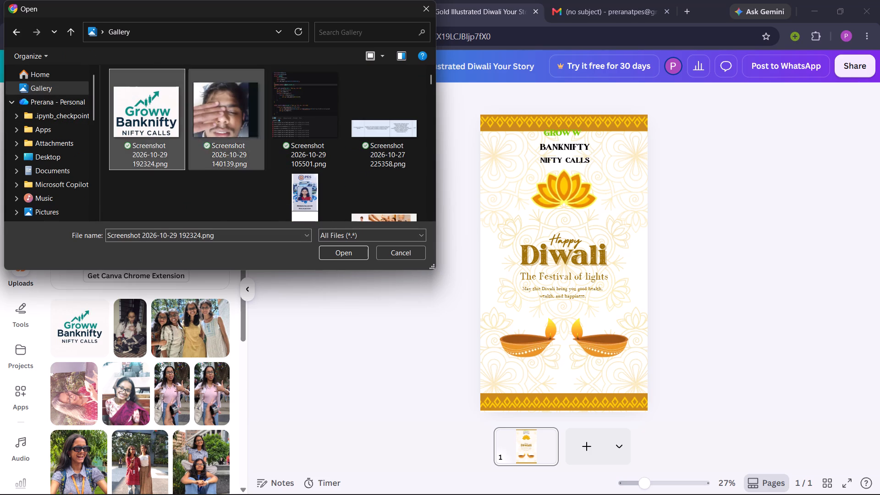
click(352, 256)
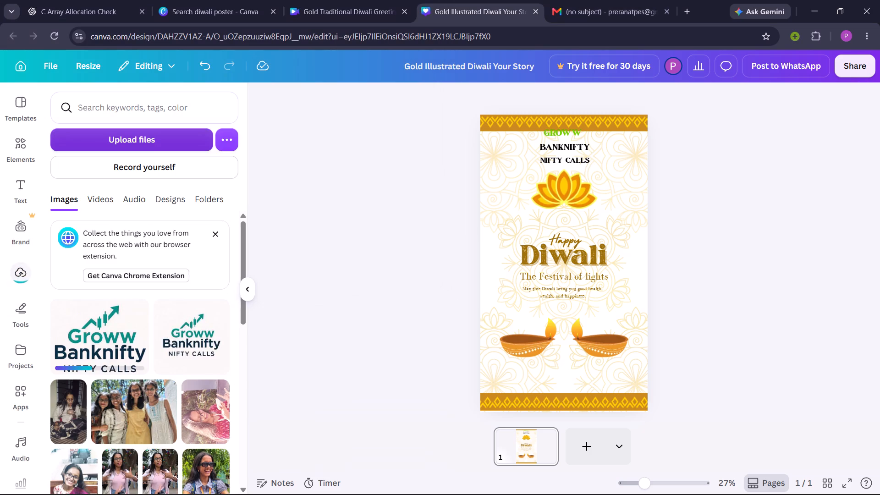
click(106, 332)
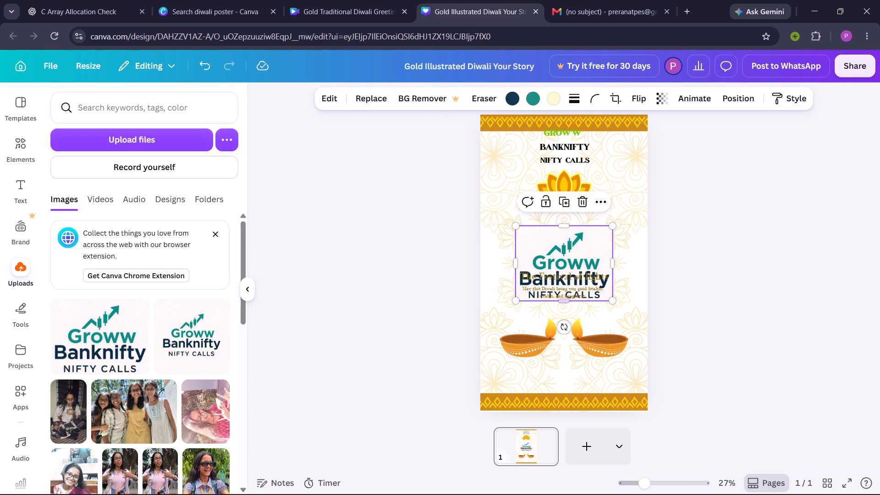
Move the logo clear of the heading and relocate the GROWW, BANKNIFTY, NIFTY CALLS text to just above the bottom border.
drag(563, 247, 561, 148)
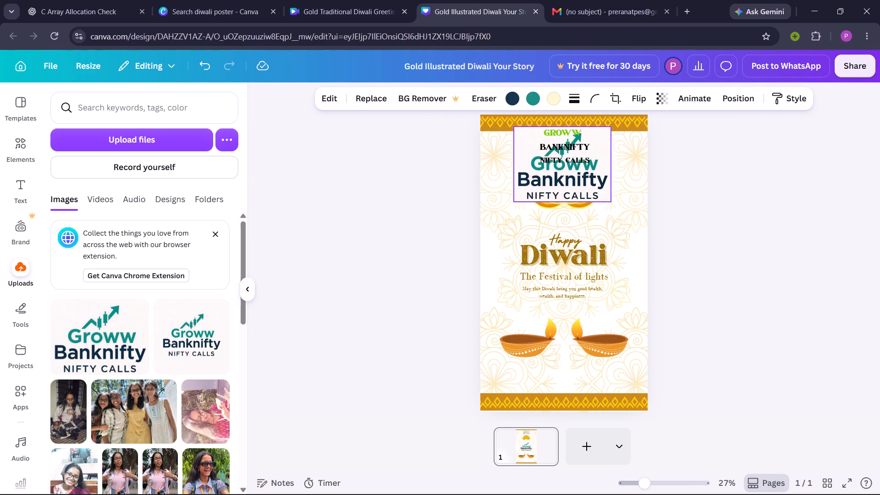
drag(561, 148, 585, 203)
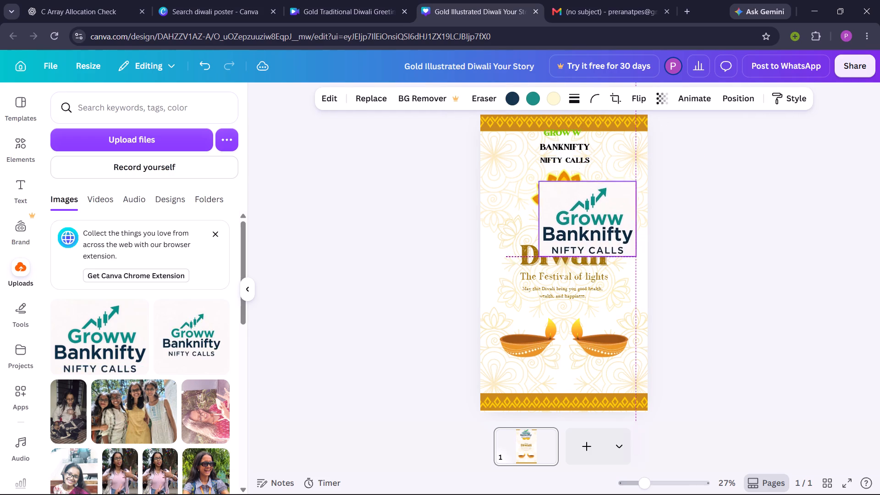
drag(585, 203, 586, 236)
drag(561, 143, 555, 251)
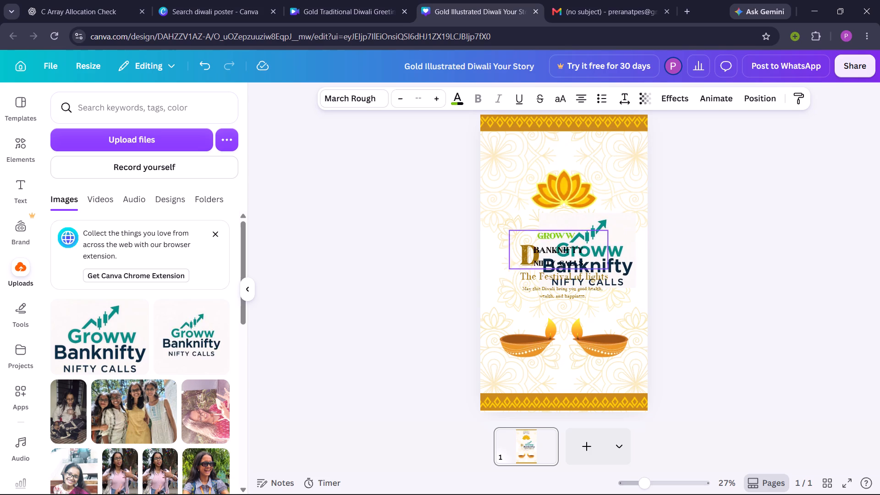
drag(555, 251, 545, 372)
Shrink the logo image and place it at the top centre of the design, above the lotus.
drag(570, 249, 543, 170)
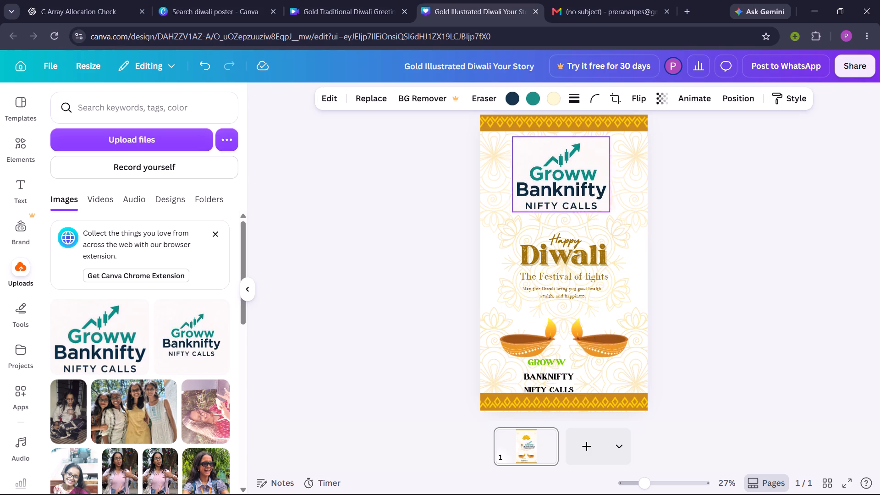
drag(543, 170, 541, 154)
drag(510, 192, 539, 151)
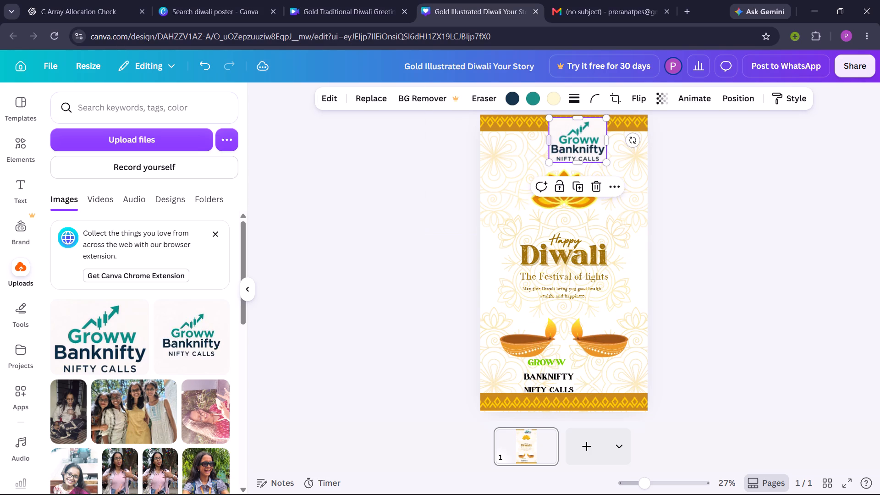
drag(582, 133, 515, 149)
click(398, 280)
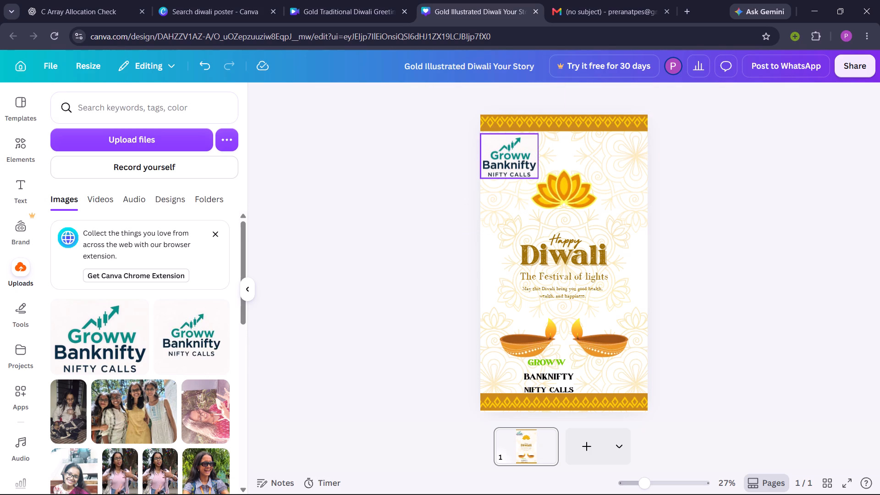
drag(505, 154, 552, 148)
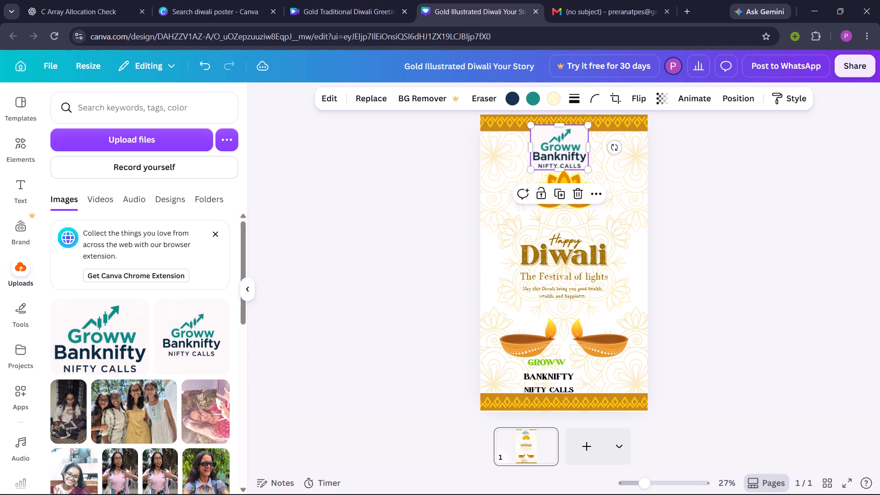
Trim the logo's upper edge to the ornamental border and widen both sides to about 567, roughly the Diwali title's width.
click(560, 127)
drag(560, 125, 560, 140)
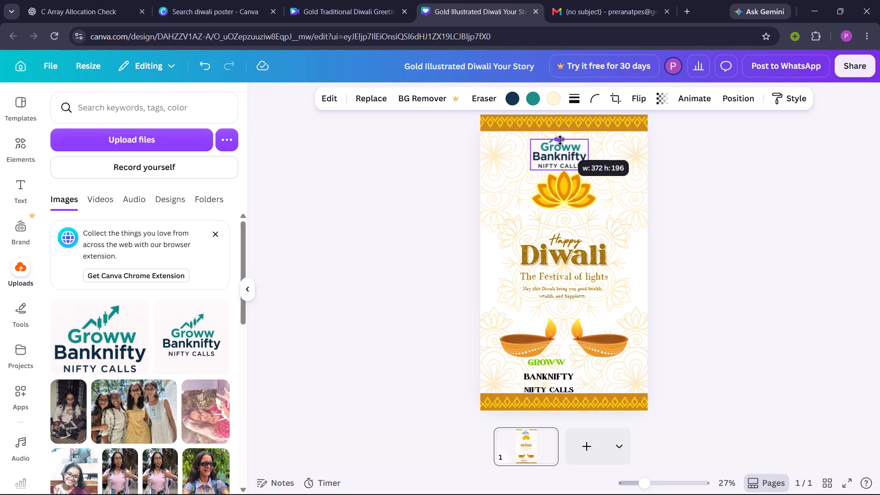
drag(560, 140, 560, 135)
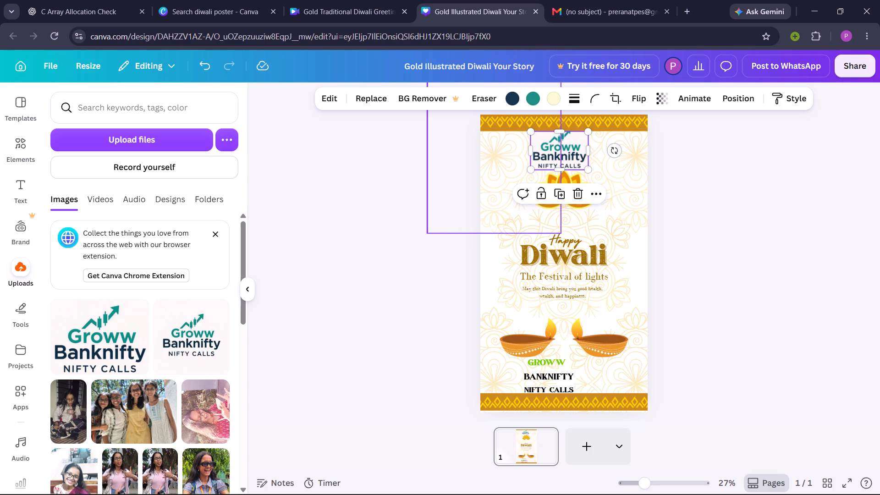
drag(529, 149, 517, 149)
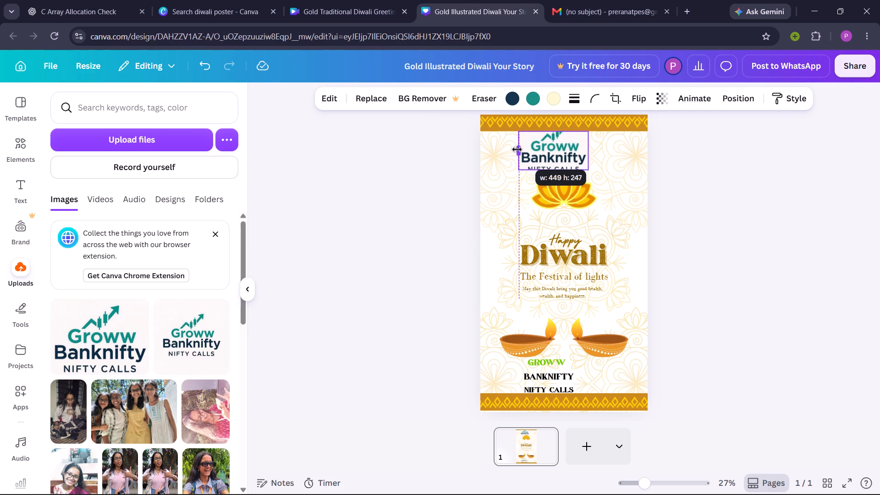
drag(517, 149, 518, 149)
drag(590, 150, 606, 151)
click(561, 151)
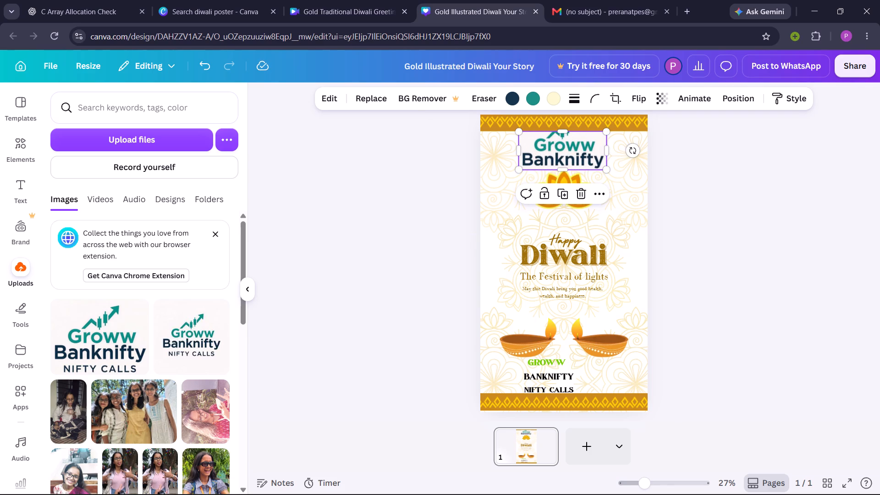
Extend the logo's upper edge over the ornamental border to the top of the page.
click(667, 177)
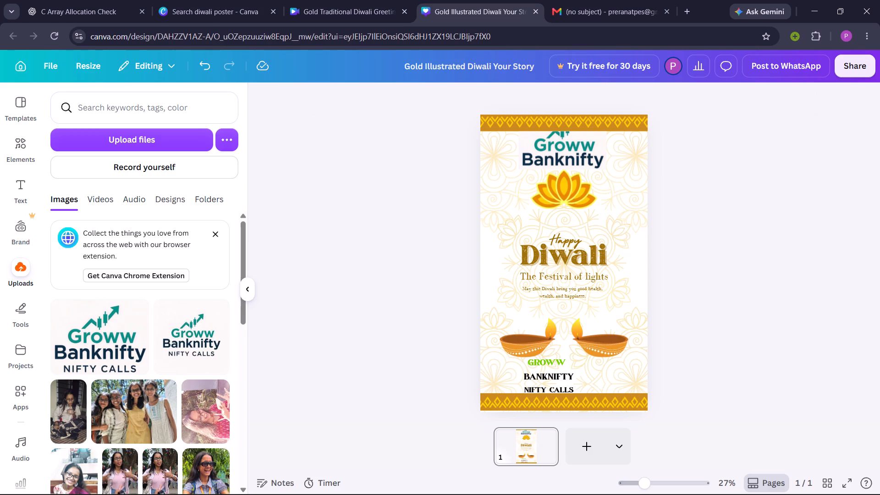
click(591, 147)
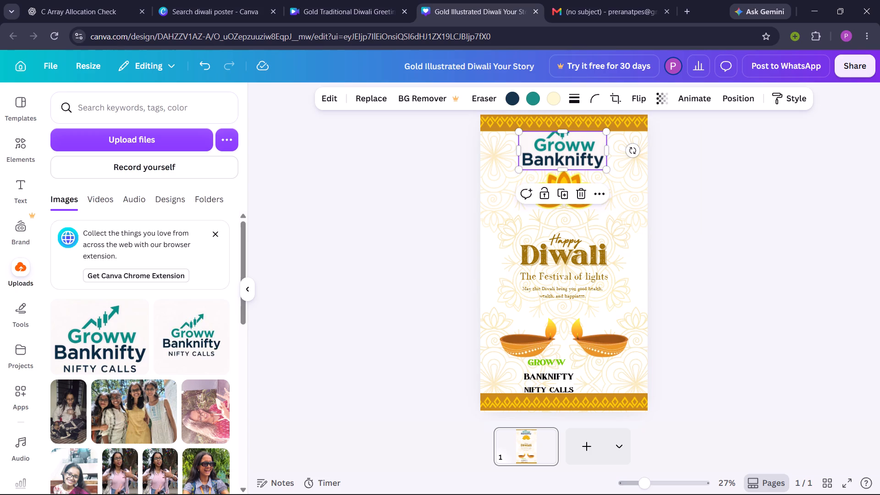
drag(566, 132, 564, 124)
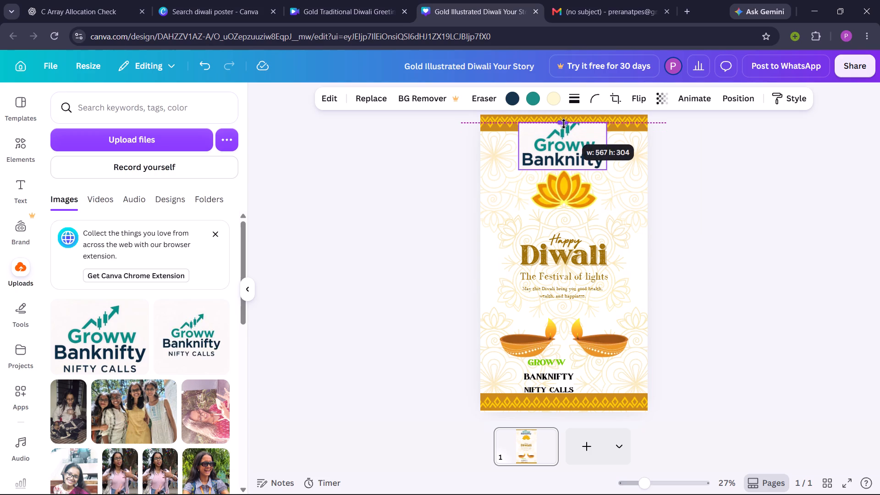
drag(564, 124, 562, 117)
click(738, 171)
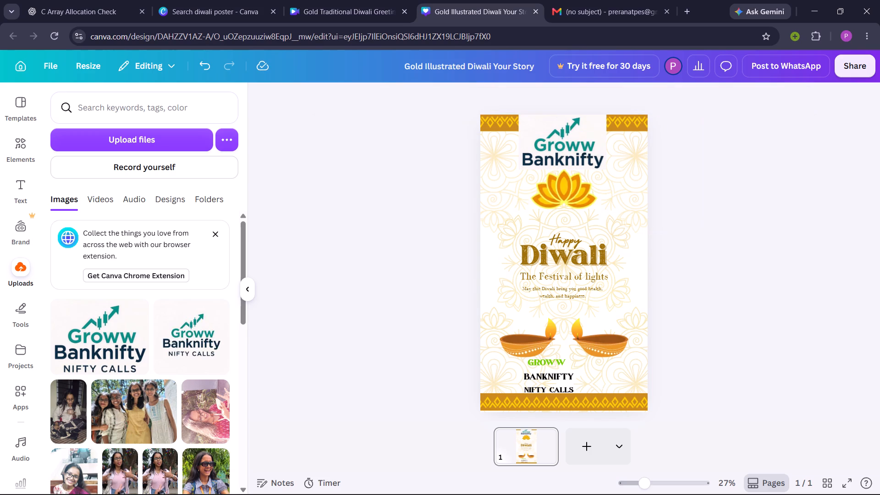
Return to the diwali poster template search page.
click(315, 0)
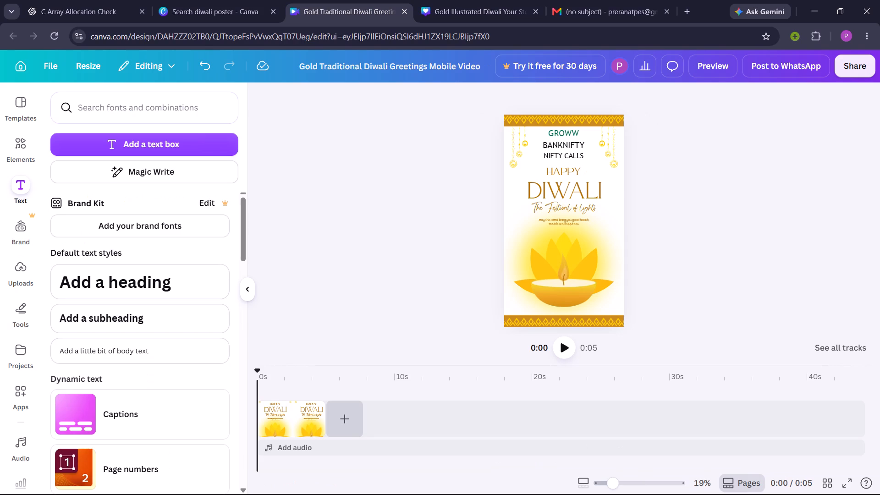
click(15, 37)
click(156, 0)
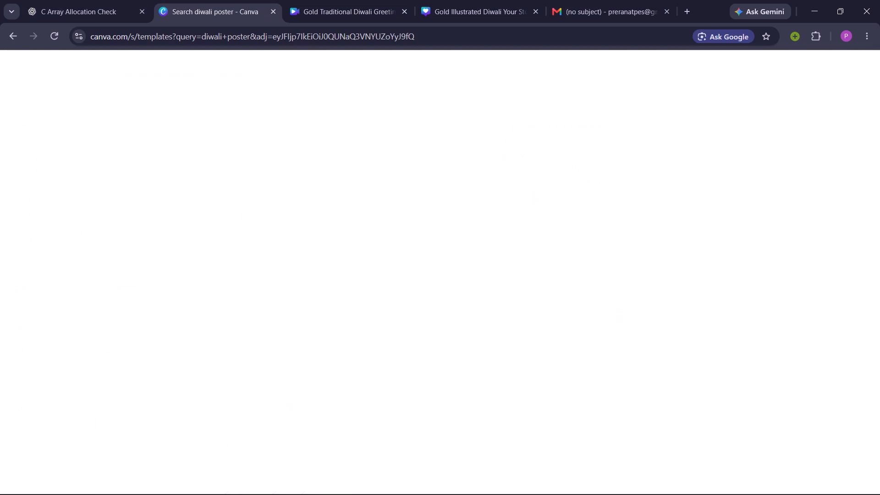
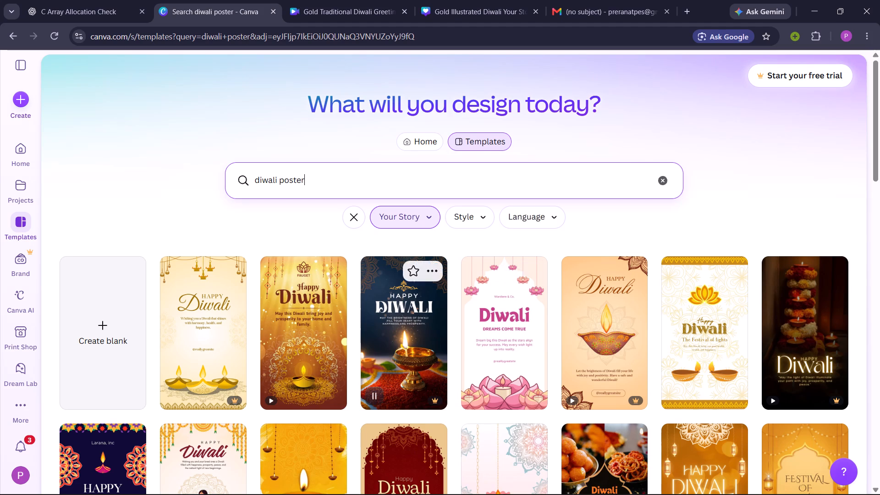
Browse the Your Story diwali poster templates for a suitable design.
scroll(430, 363, down, 6)
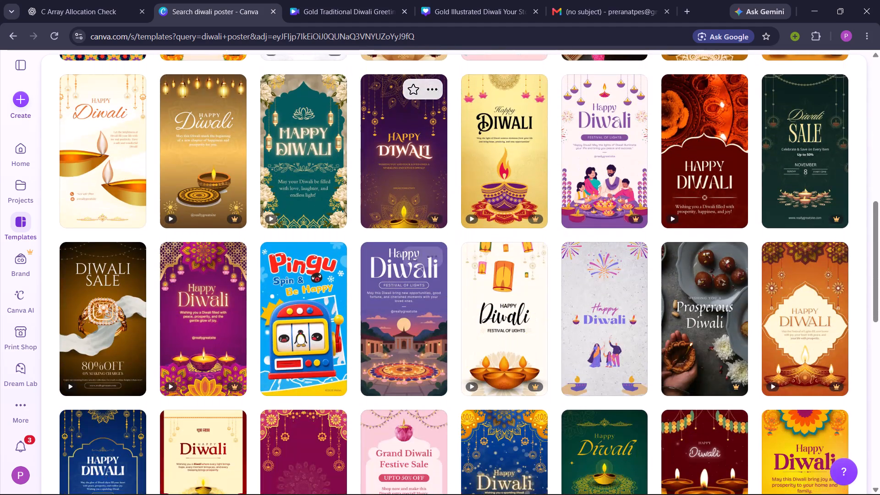
scroll(430, 363, down, 2)
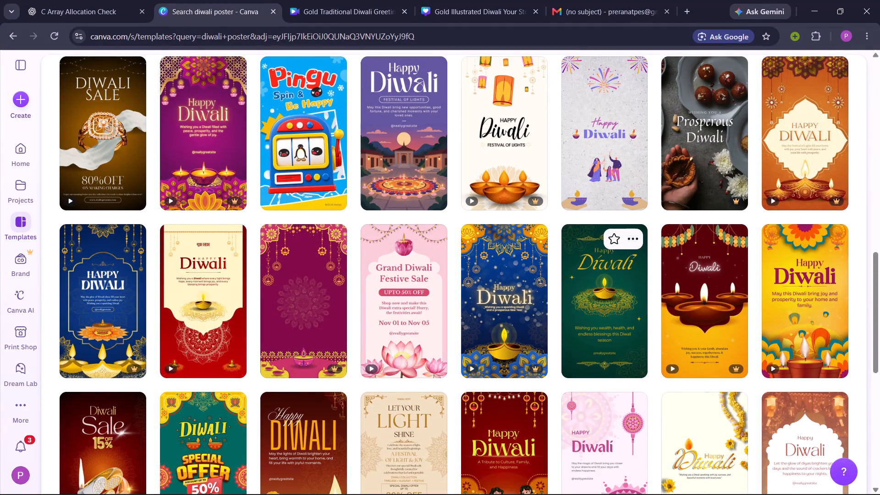
scroll(611, 334, down, 6)
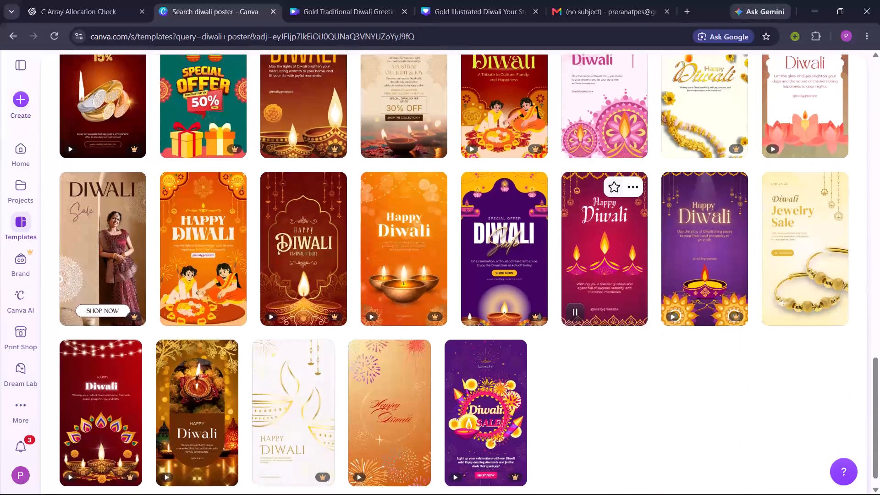
scroll(611, 334, down, 2)
scroll(611, 334, up, 14)
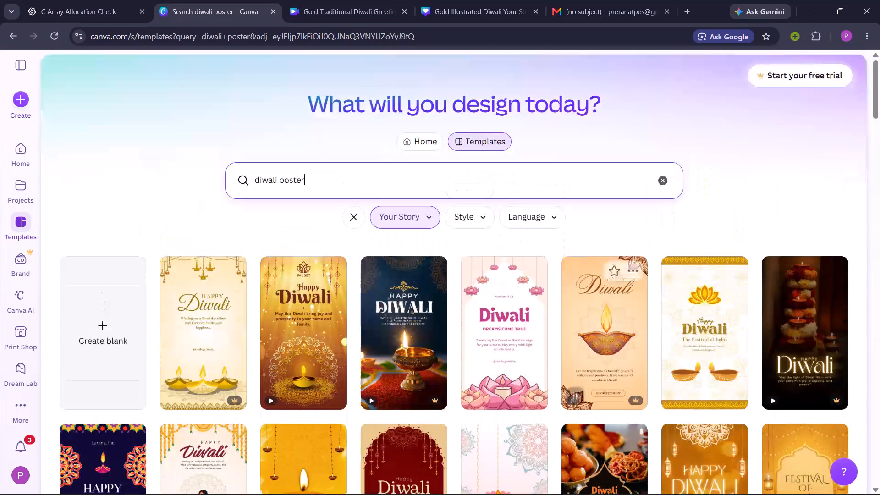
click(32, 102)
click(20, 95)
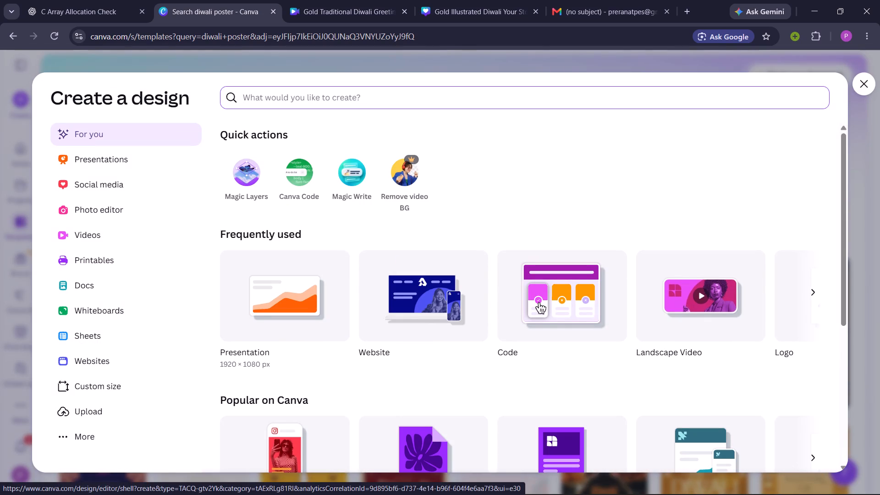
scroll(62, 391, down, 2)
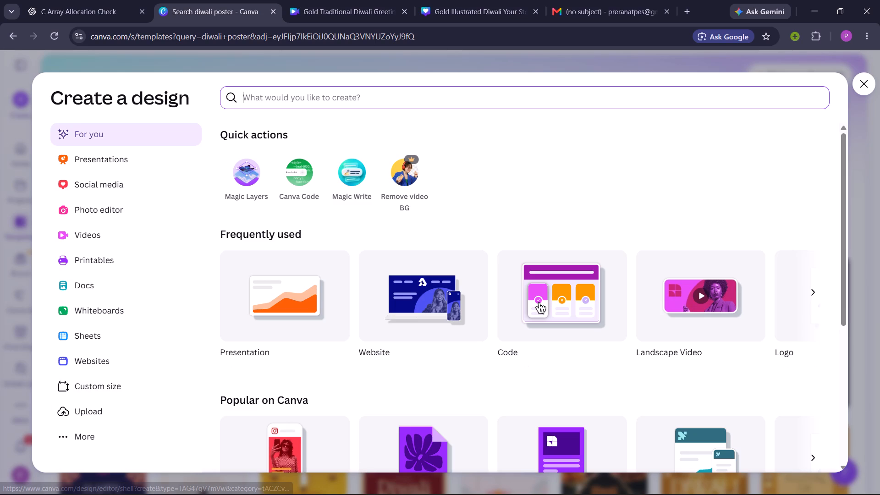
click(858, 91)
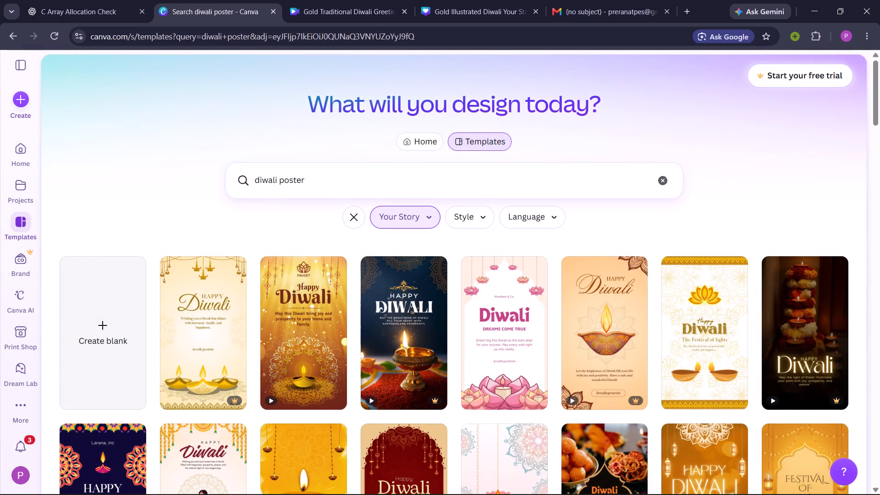
Clear the Your Story category filter from the diwali poster template results.
click(352, 210)
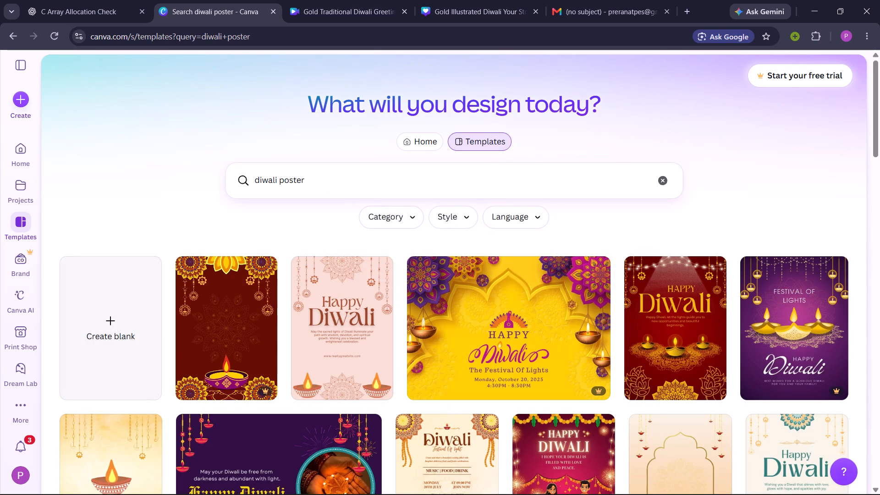
Open the Blue And Green Illustrative Happy Diwali Poster template for customizing.
scroll(400, 367, down, 3)
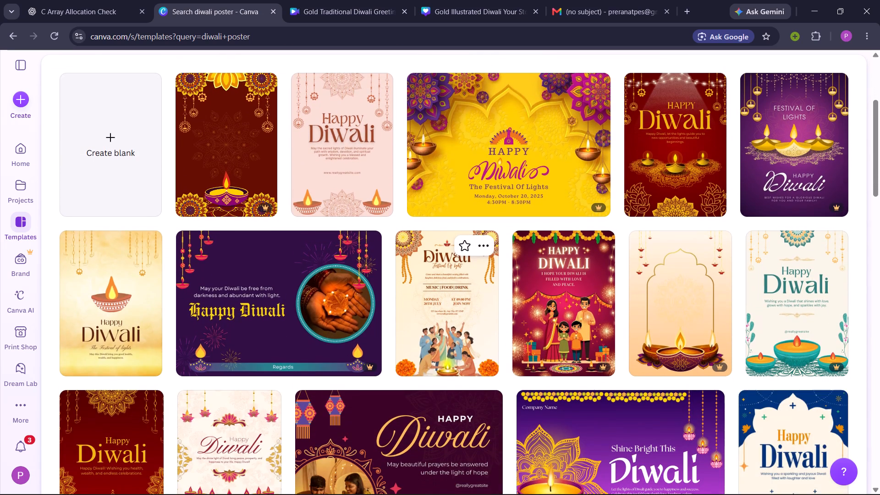
scroll(400, 367, down, 5)
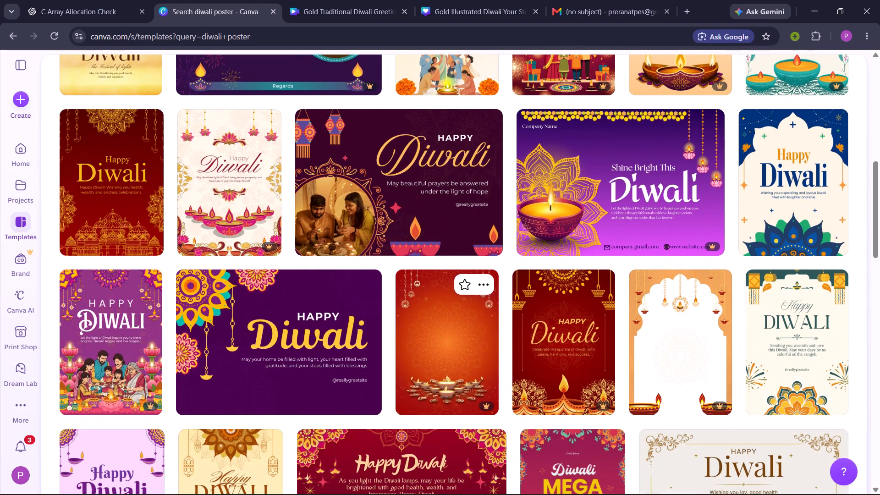
click(827, 216)
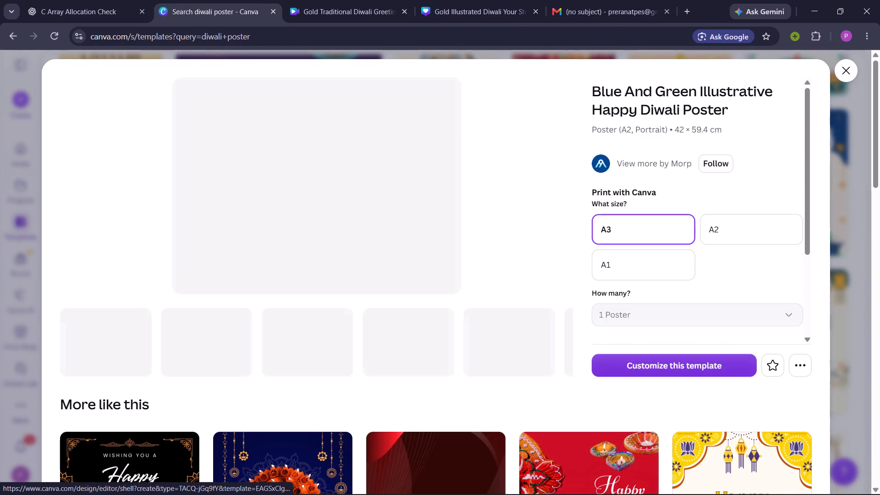
click(659, 362)
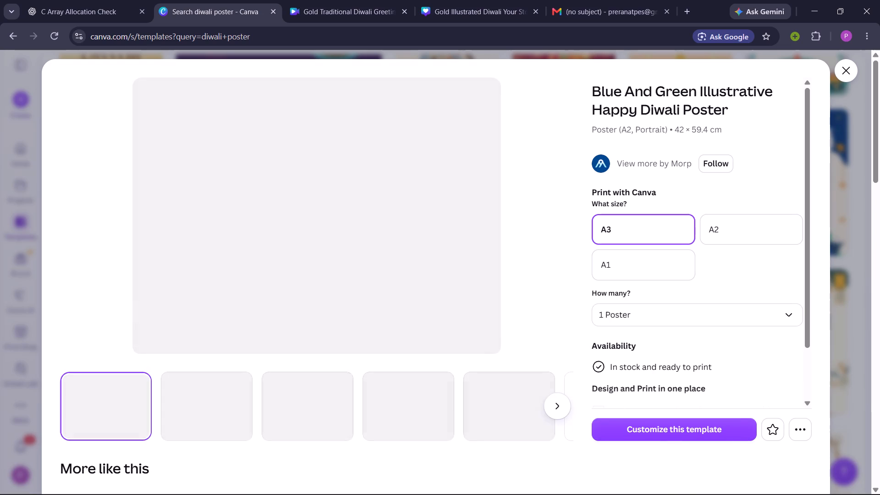
click(664, 423)
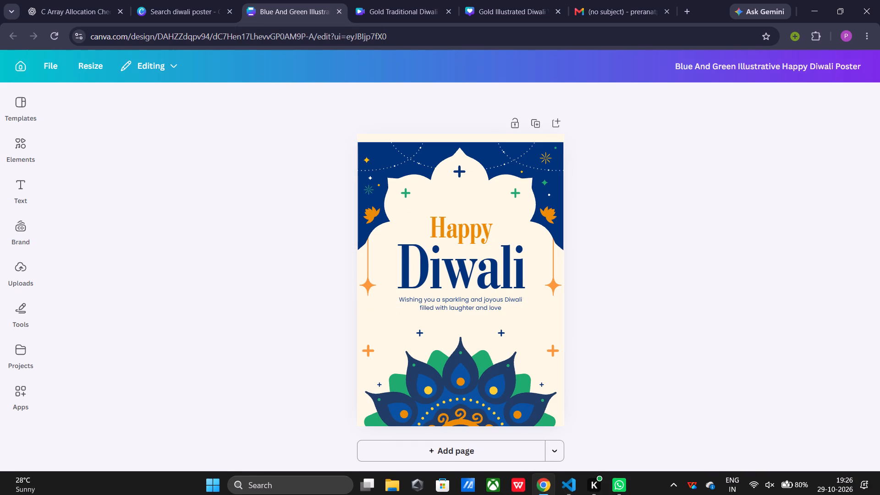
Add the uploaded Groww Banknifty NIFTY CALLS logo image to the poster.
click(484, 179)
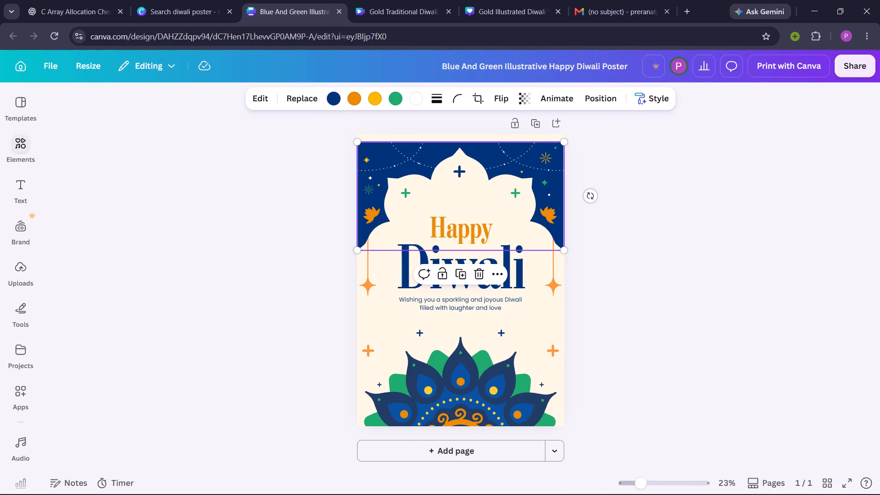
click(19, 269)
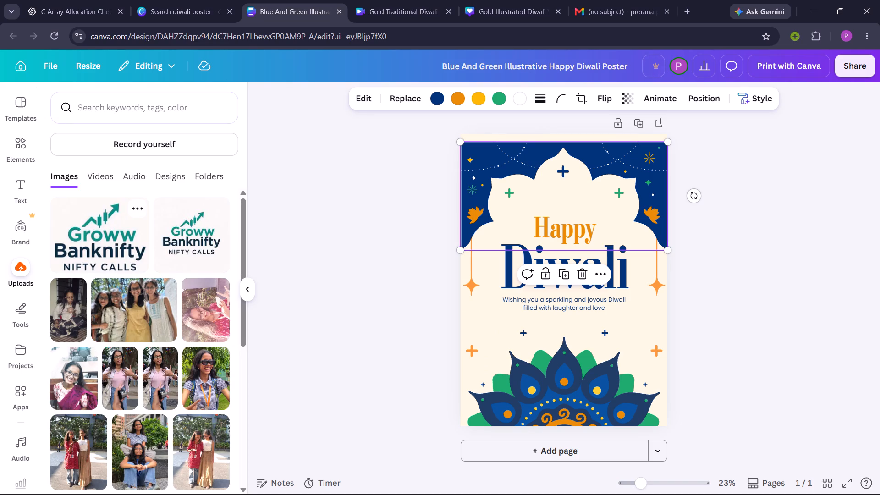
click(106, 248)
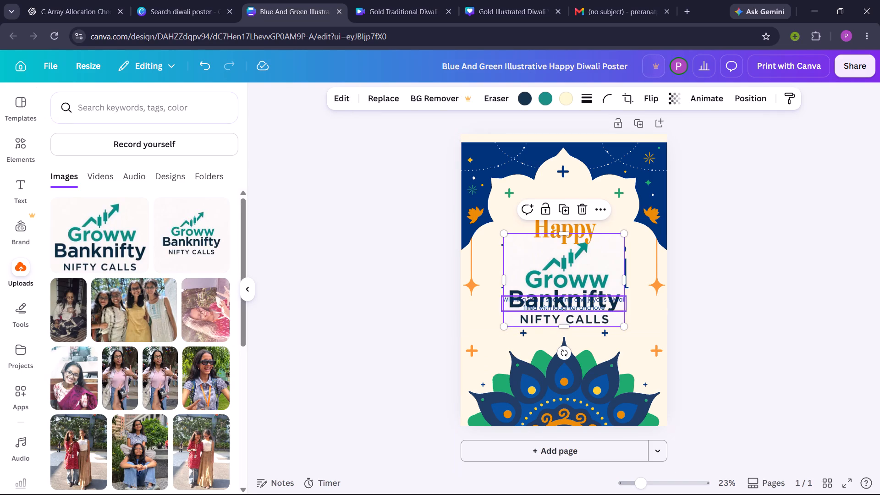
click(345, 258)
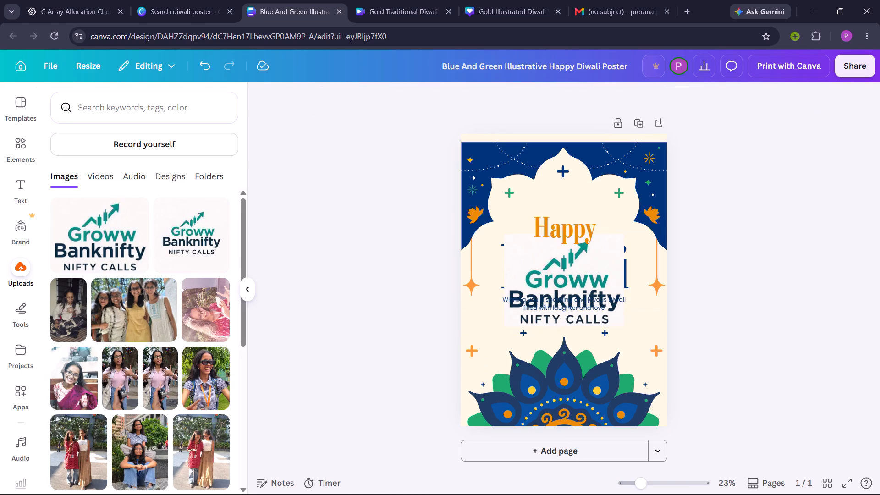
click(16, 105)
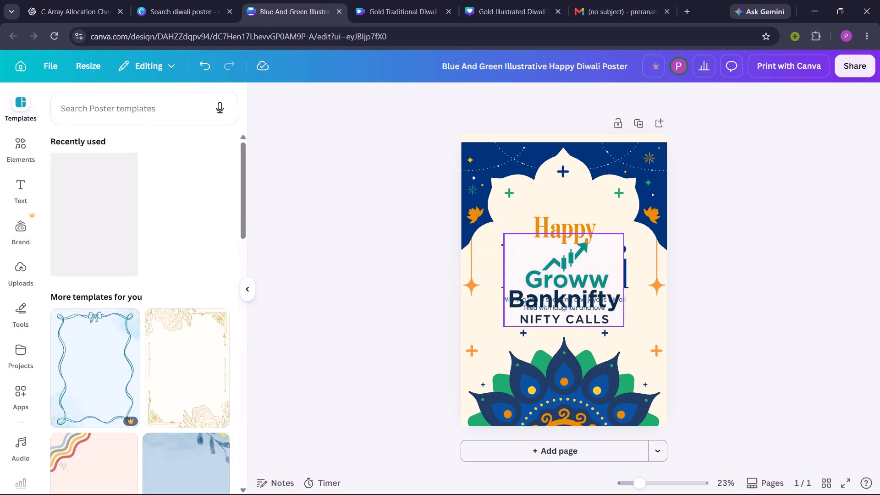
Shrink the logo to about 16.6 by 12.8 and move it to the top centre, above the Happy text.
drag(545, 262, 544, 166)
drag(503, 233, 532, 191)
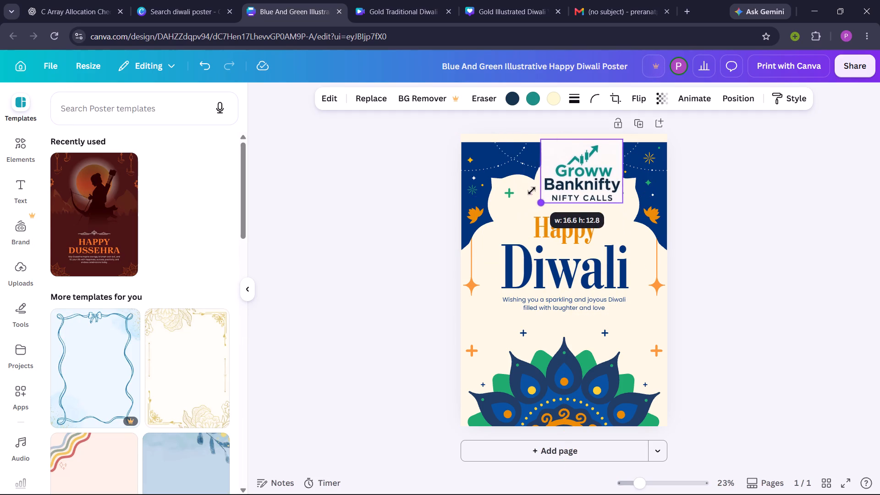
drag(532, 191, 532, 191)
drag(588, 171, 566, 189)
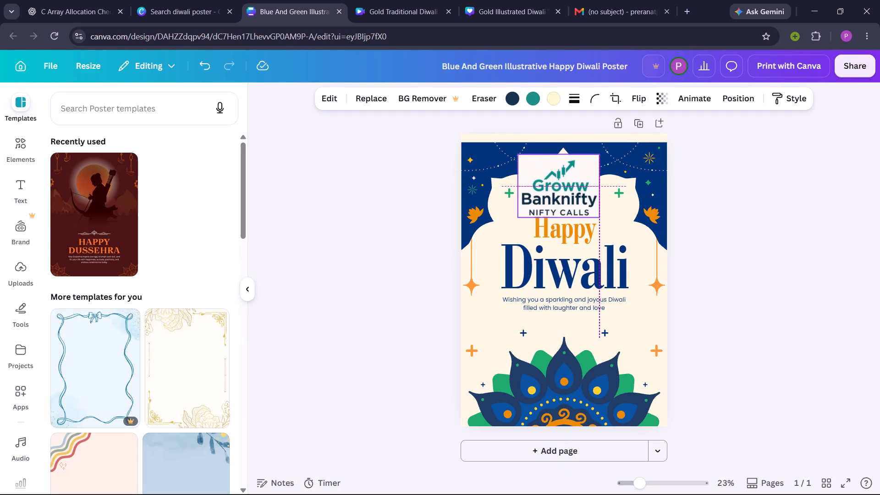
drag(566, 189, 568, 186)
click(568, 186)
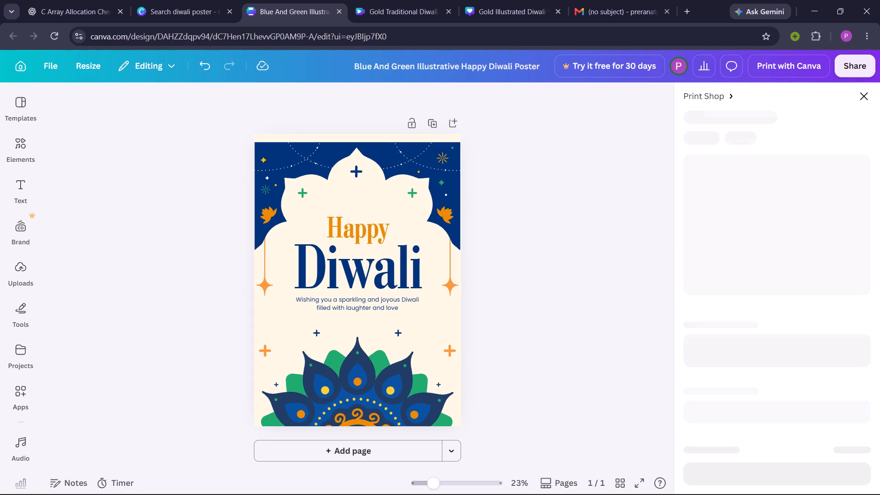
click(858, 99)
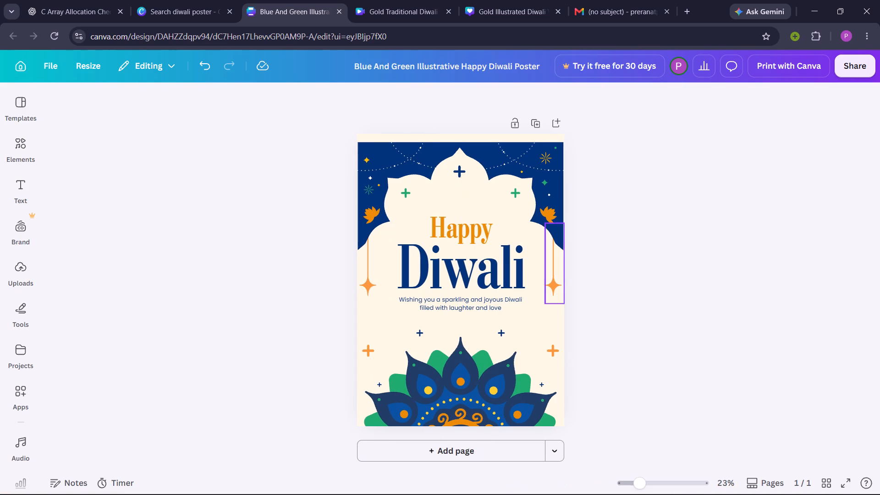
Paste the copied Groww Banknifty logo image onto the poster and move it to the top centre over the arch.
click(438, 190)
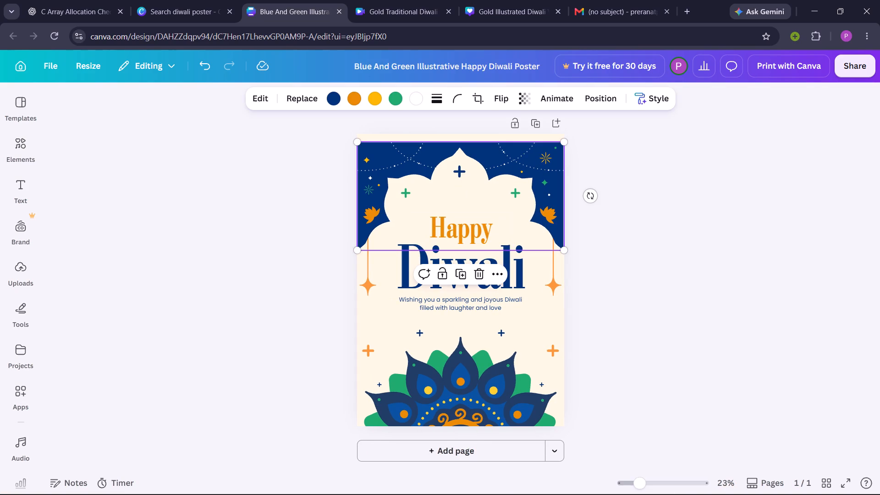
key(ctrl+v)
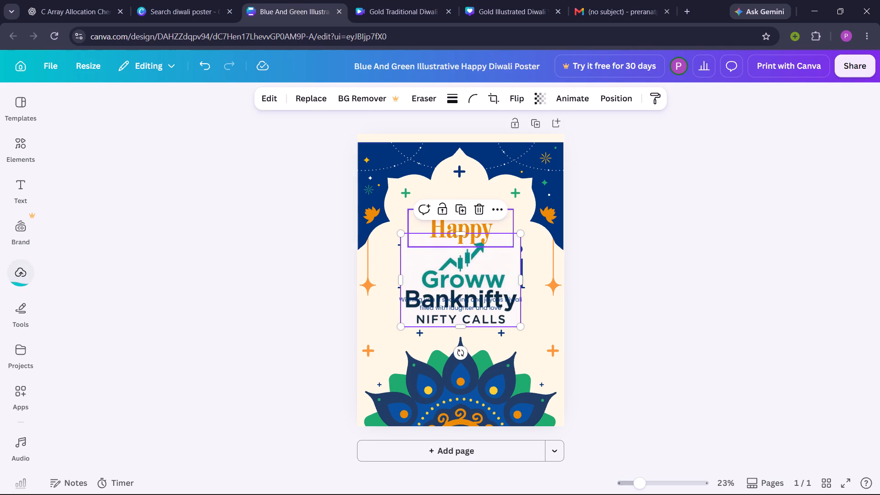
drag(484, 291, 486, 193)
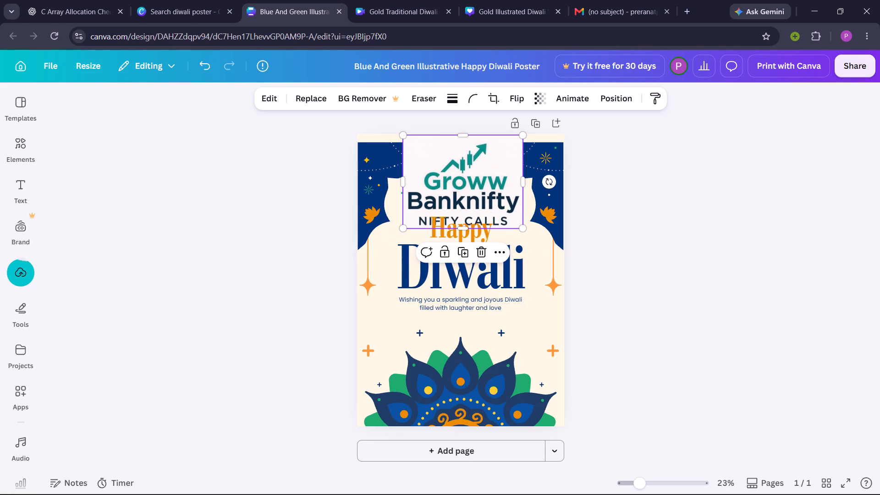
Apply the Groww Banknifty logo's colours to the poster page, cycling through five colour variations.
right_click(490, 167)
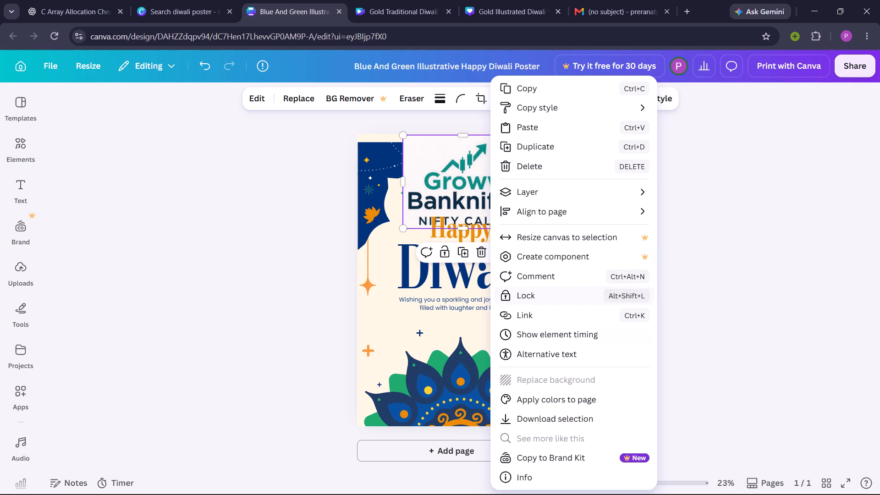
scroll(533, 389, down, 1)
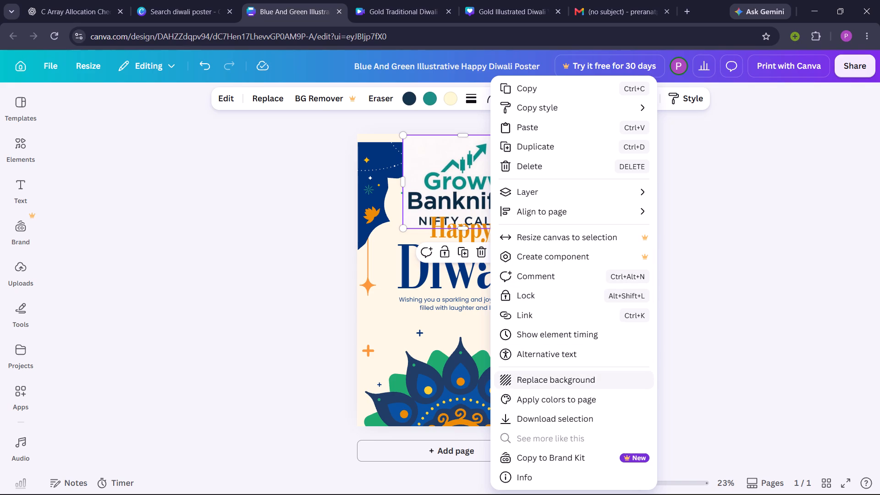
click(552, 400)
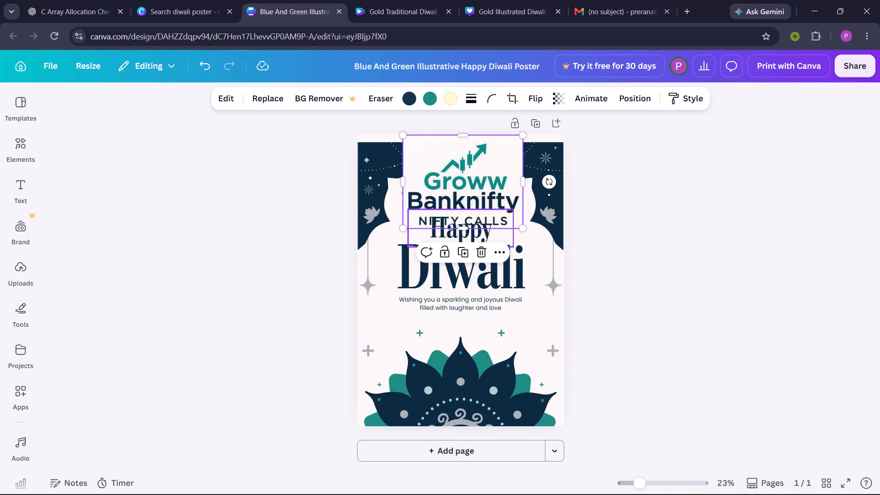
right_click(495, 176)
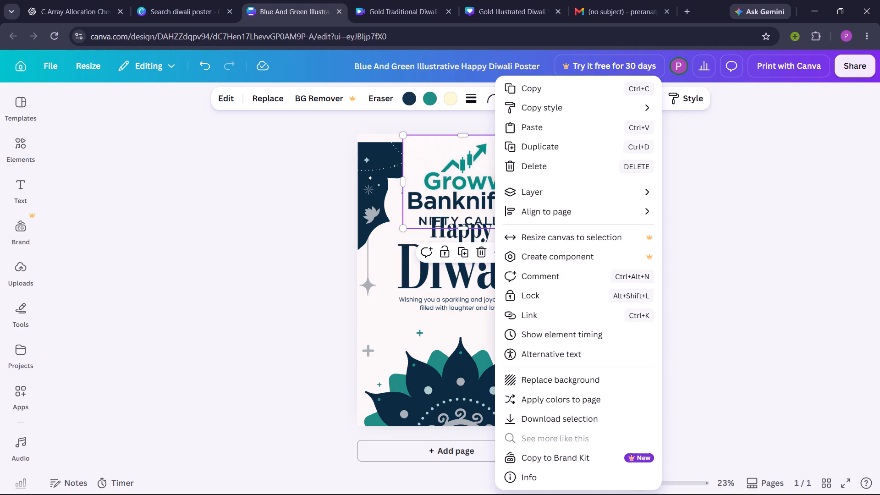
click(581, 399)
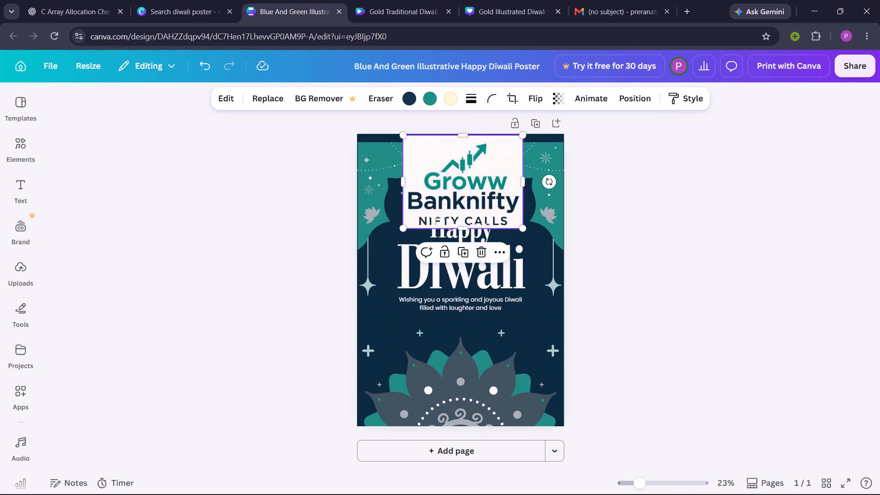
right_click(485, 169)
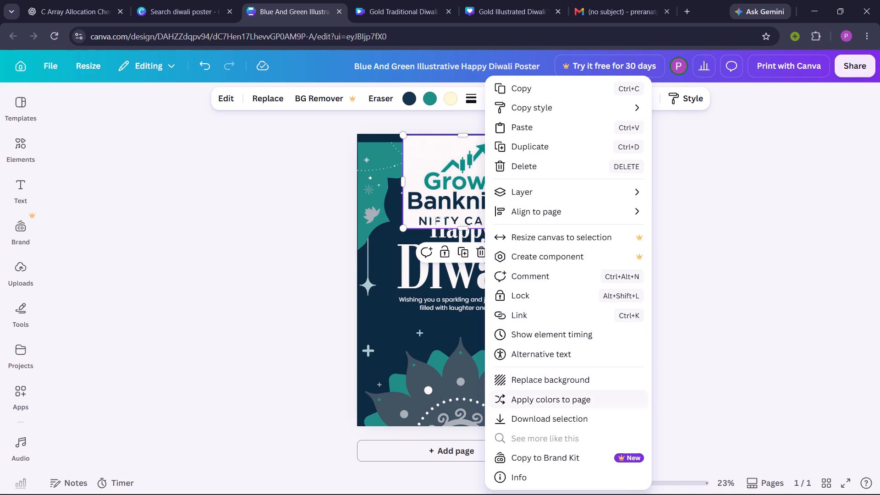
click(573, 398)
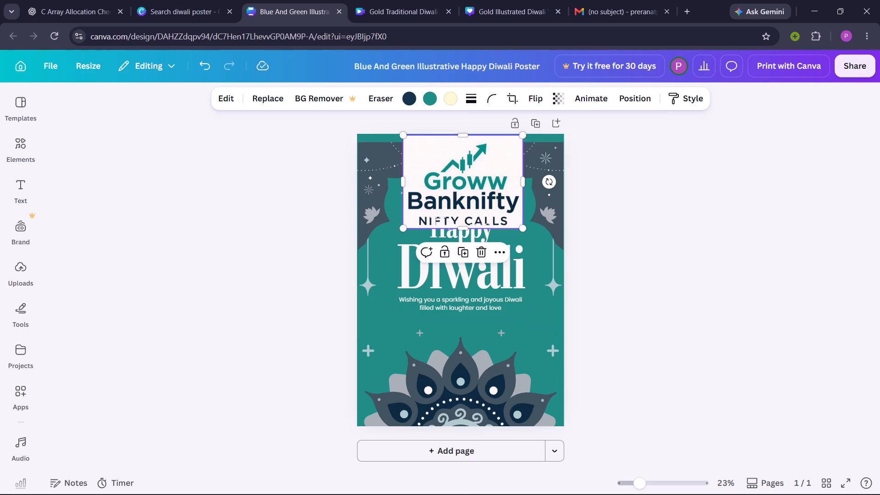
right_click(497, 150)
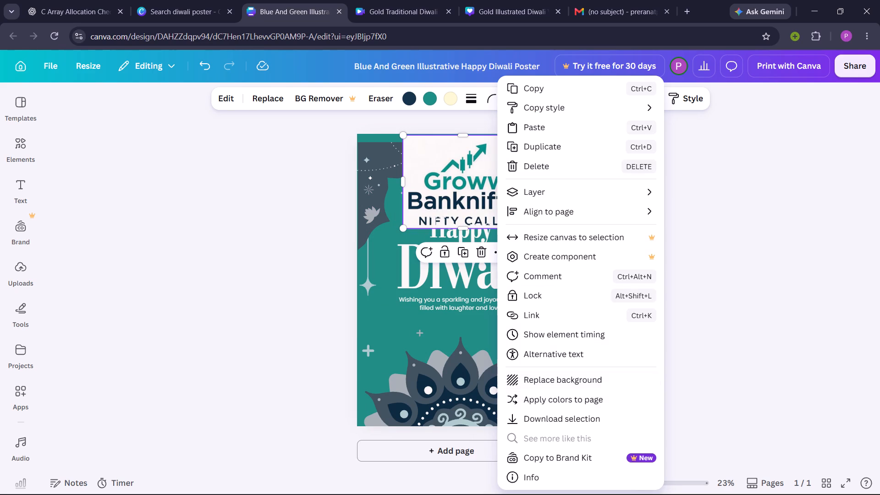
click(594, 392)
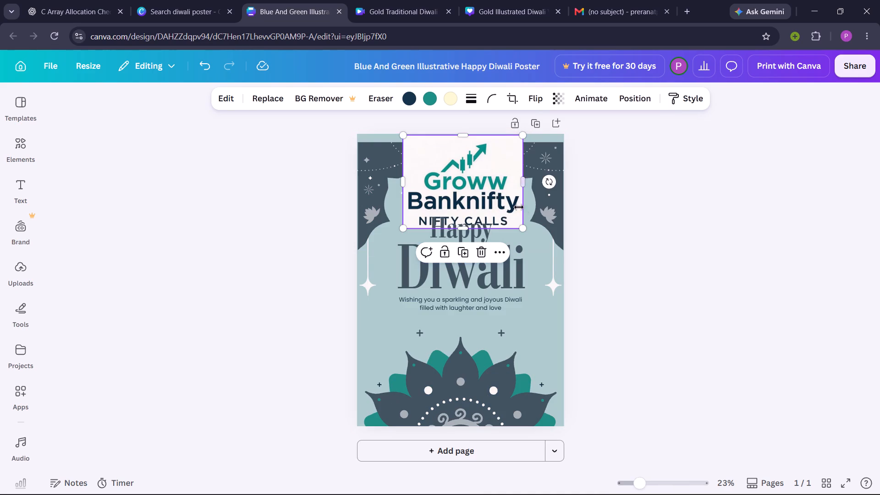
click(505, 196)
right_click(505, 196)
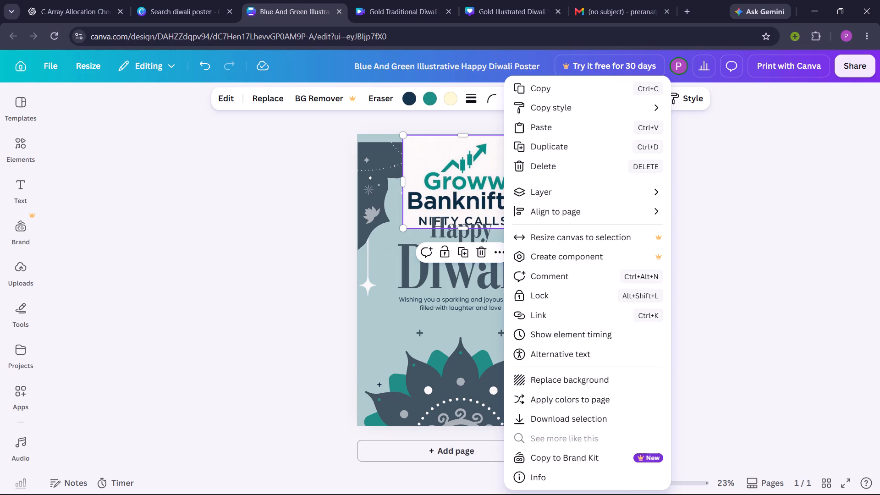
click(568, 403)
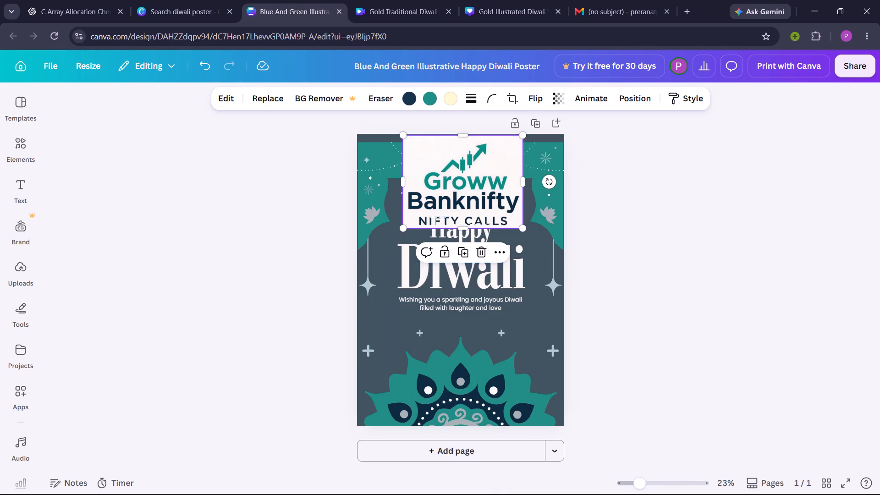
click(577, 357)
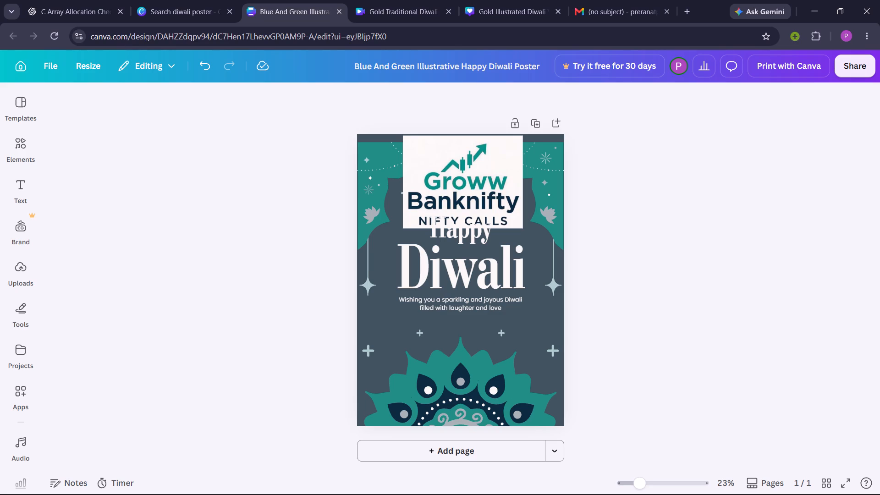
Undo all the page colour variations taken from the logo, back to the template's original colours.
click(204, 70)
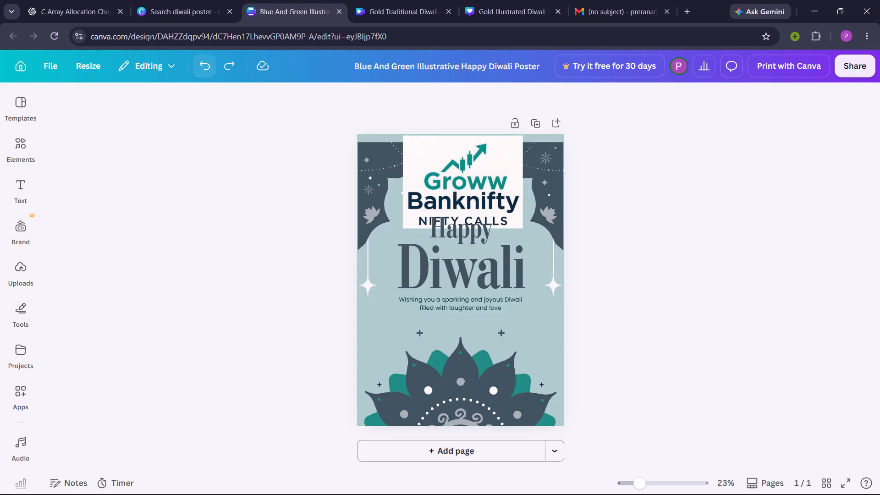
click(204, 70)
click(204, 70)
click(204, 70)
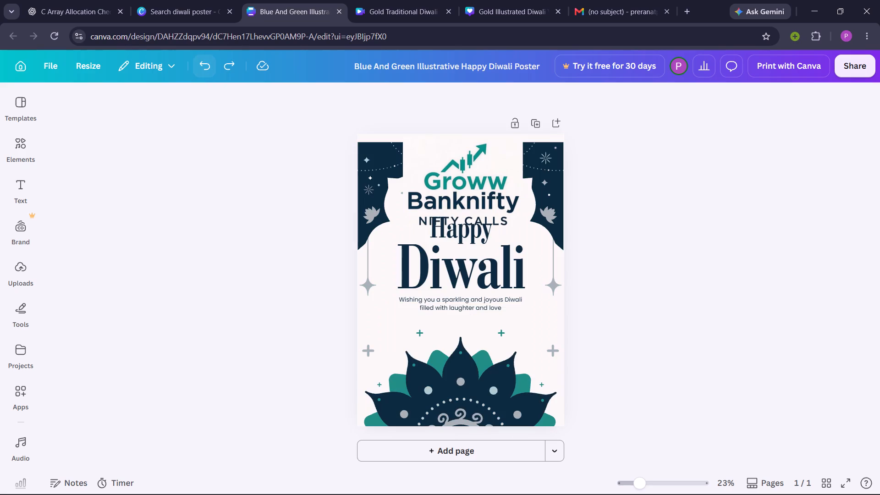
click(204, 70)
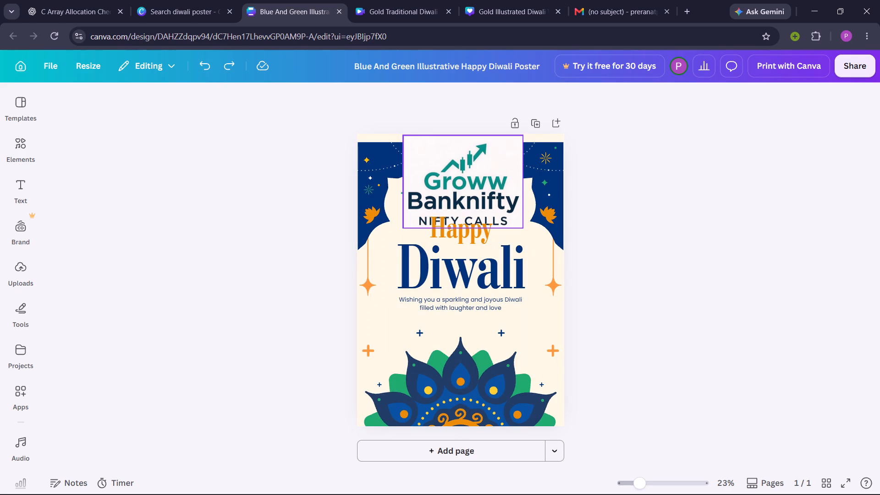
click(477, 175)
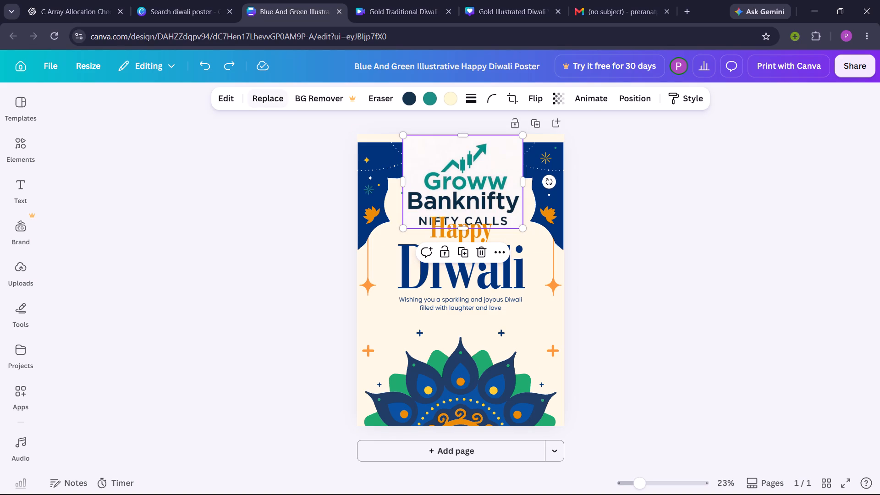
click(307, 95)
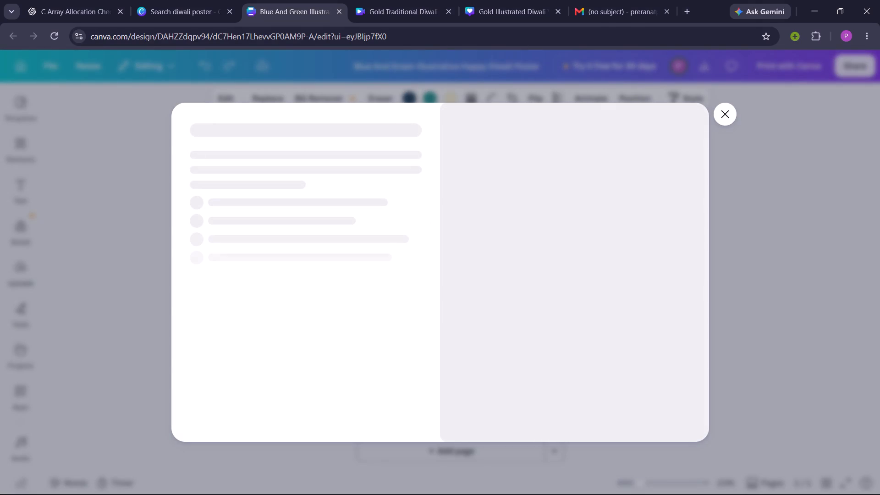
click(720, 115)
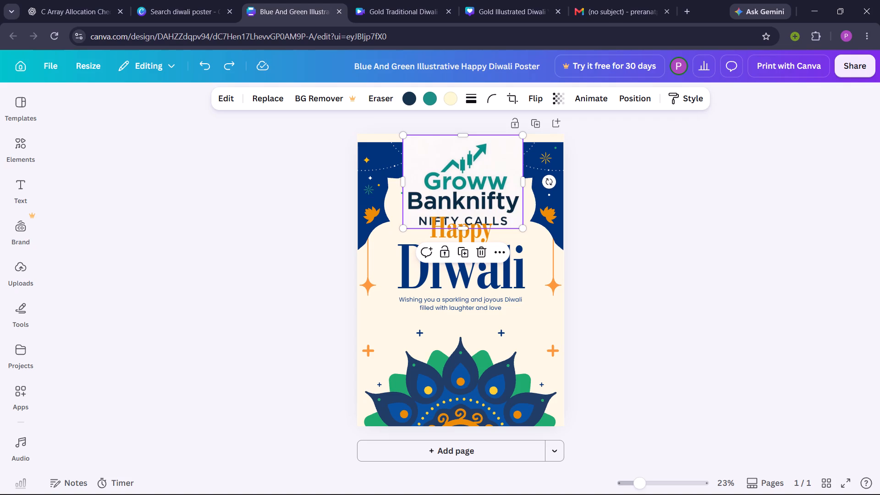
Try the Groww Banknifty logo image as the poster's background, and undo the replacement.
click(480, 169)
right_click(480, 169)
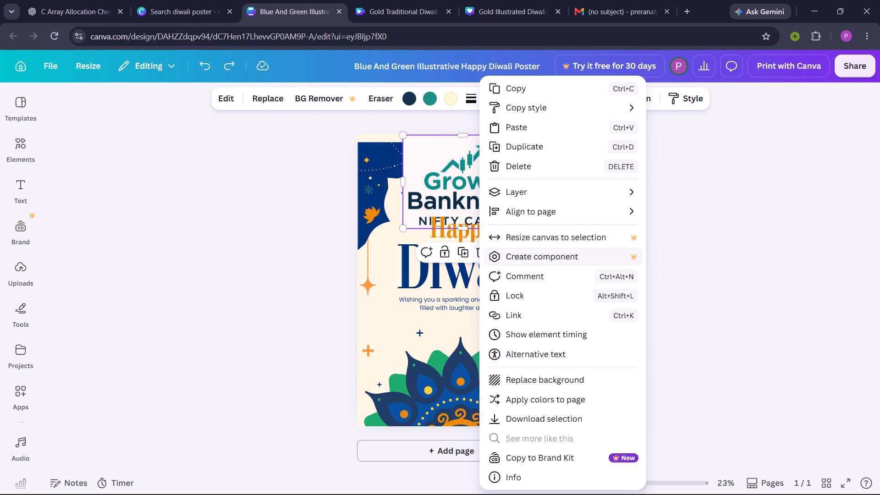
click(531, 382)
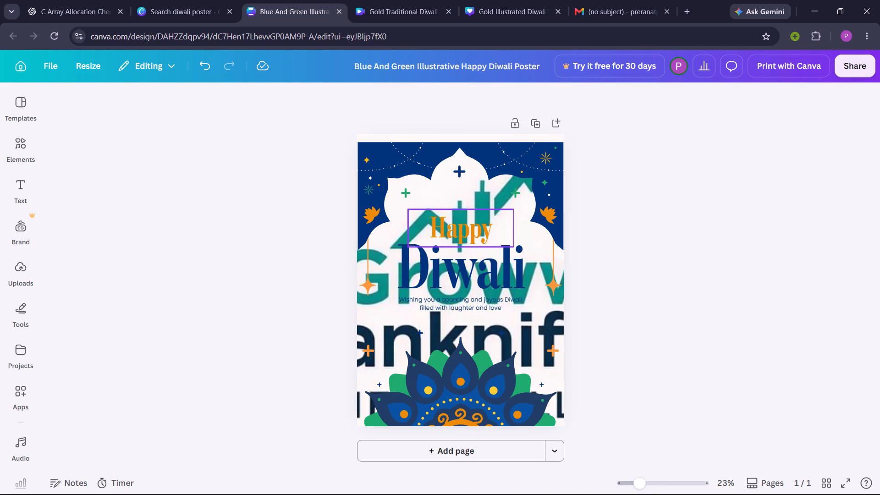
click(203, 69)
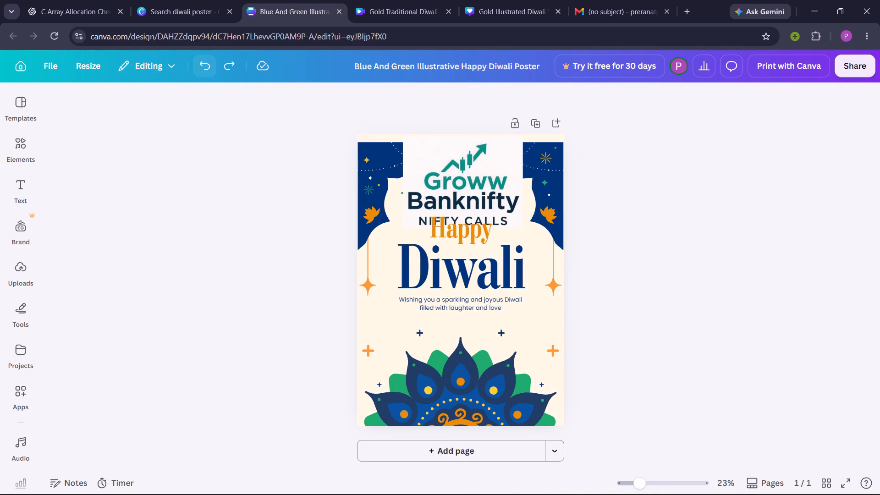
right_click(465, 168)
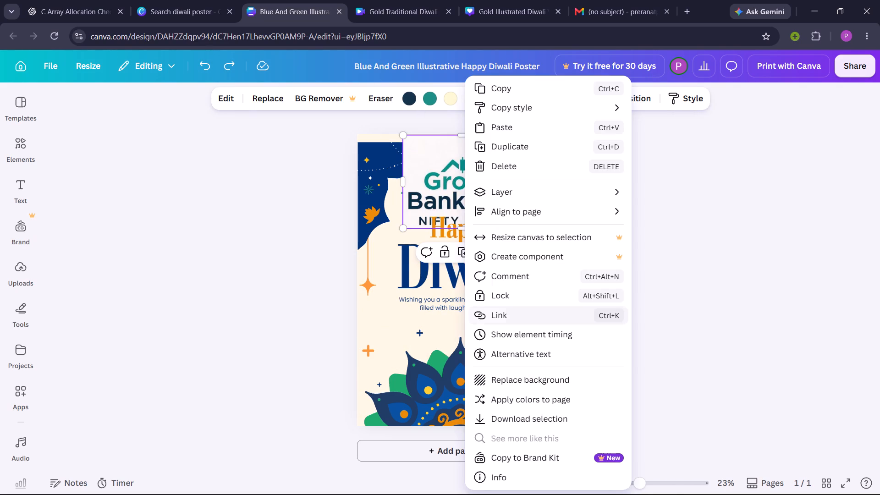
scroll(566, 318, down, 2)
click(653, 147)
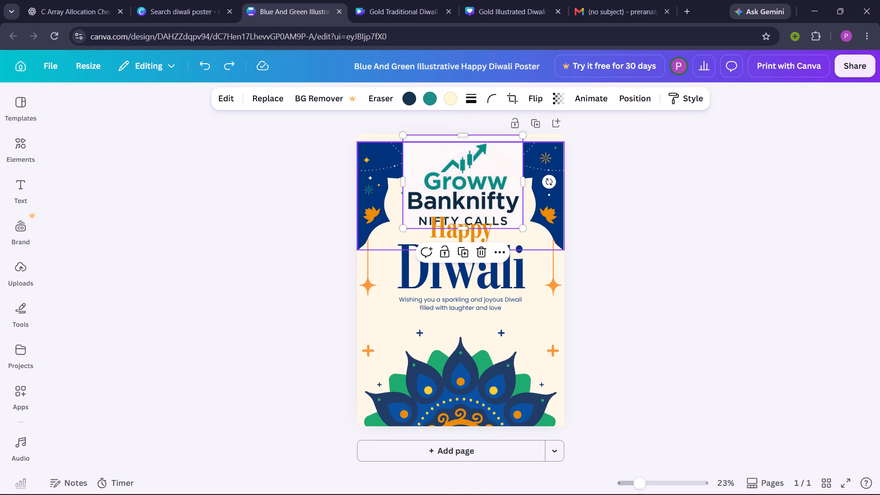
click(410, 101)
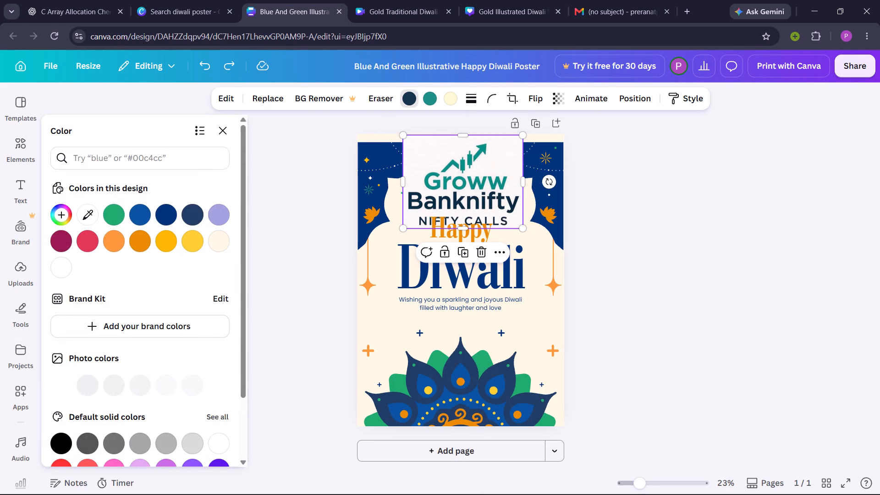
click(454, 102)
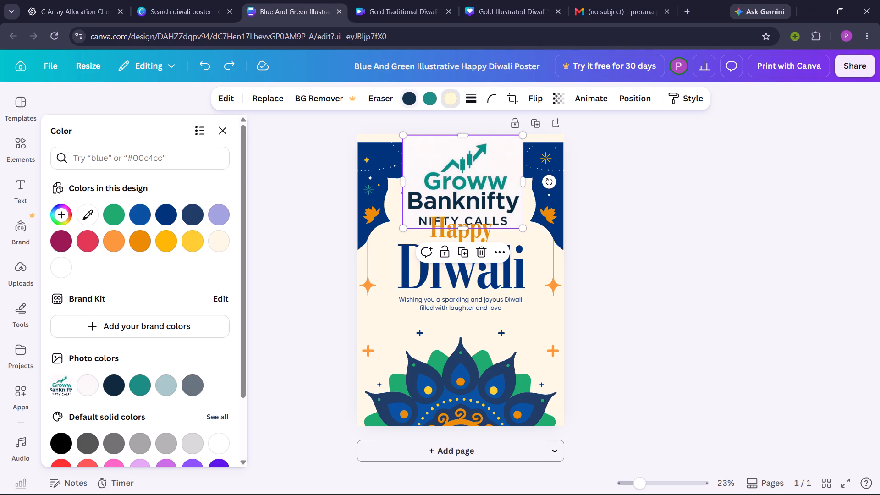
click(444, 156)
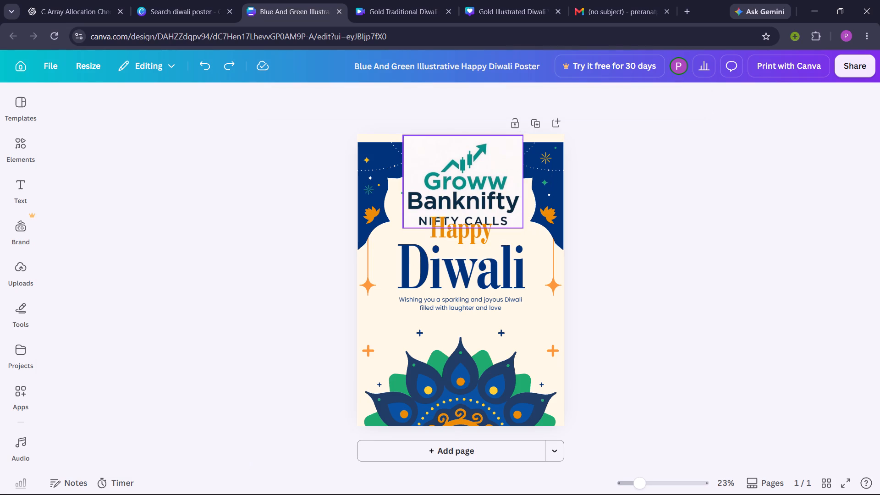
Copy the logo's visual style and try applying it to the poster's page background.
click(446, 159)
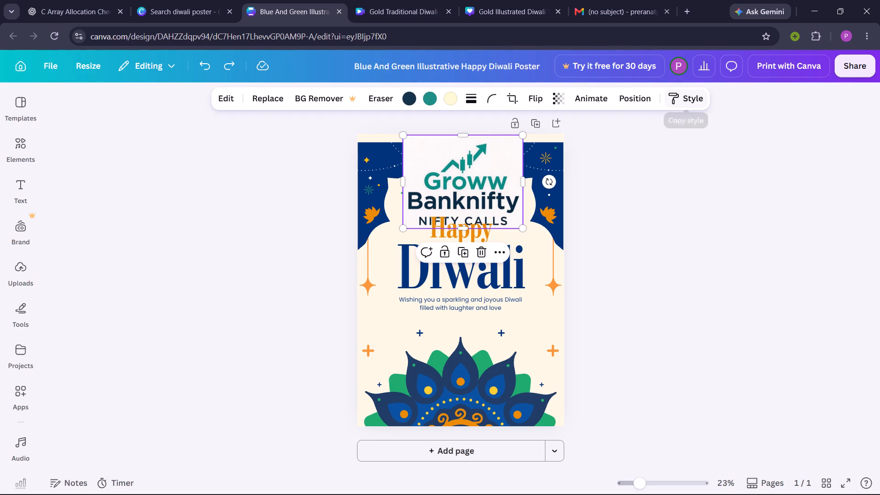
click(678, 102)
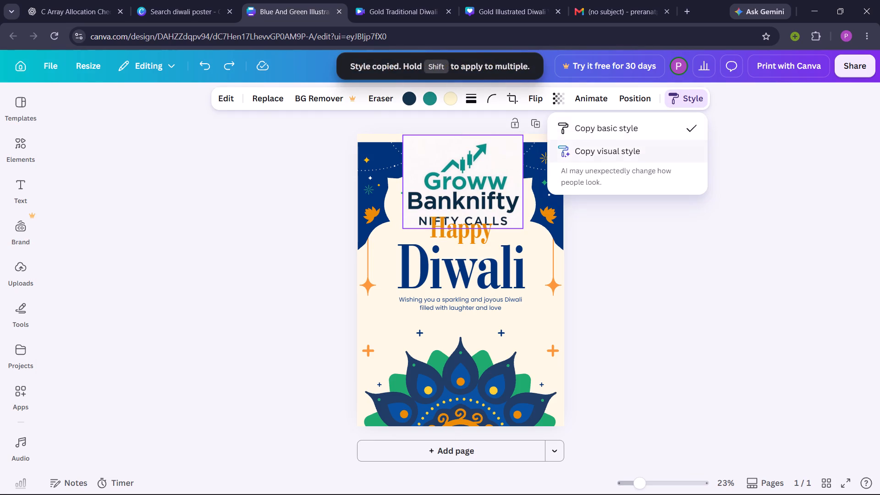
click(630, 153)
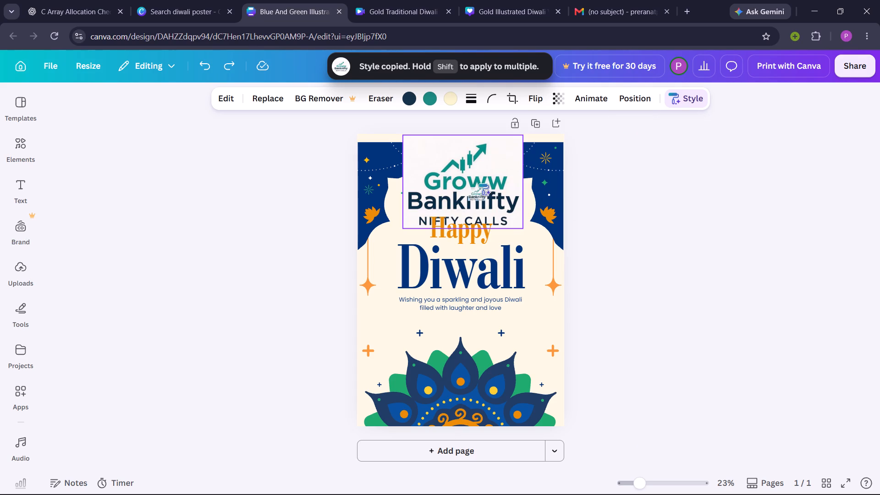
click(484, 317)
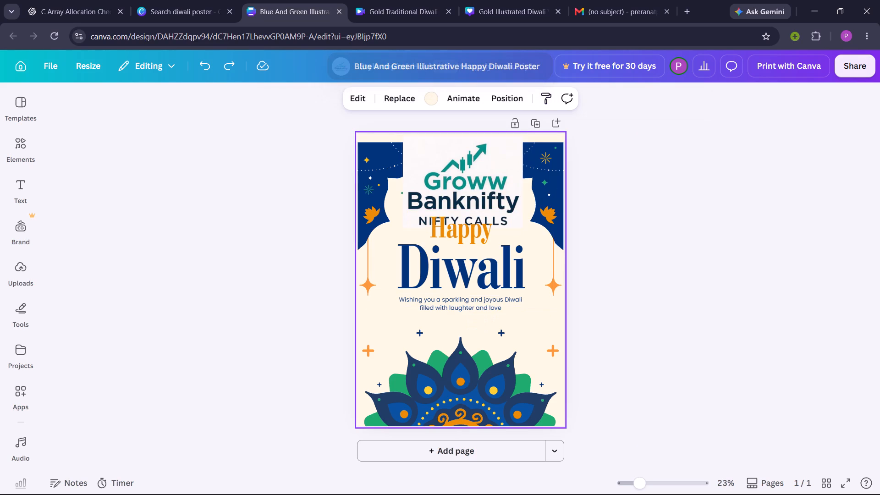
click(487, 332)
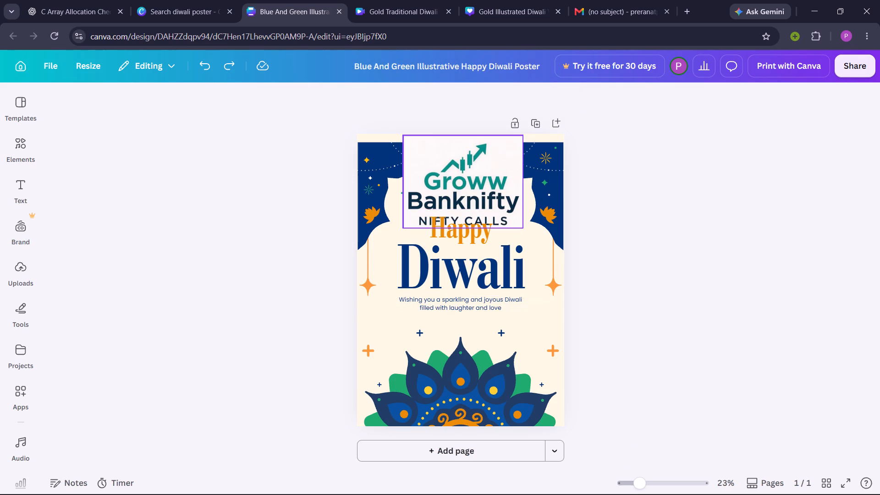
Try the Groww Banknifty logo at several spots on the poster and place it inside the arch, above the Diwali heading.
click(506, 144)
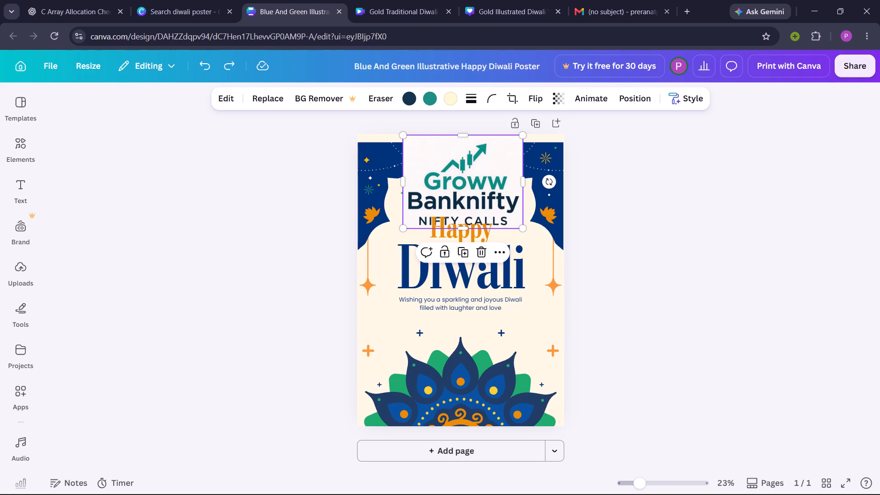
drag(489, 170, 482, 213)
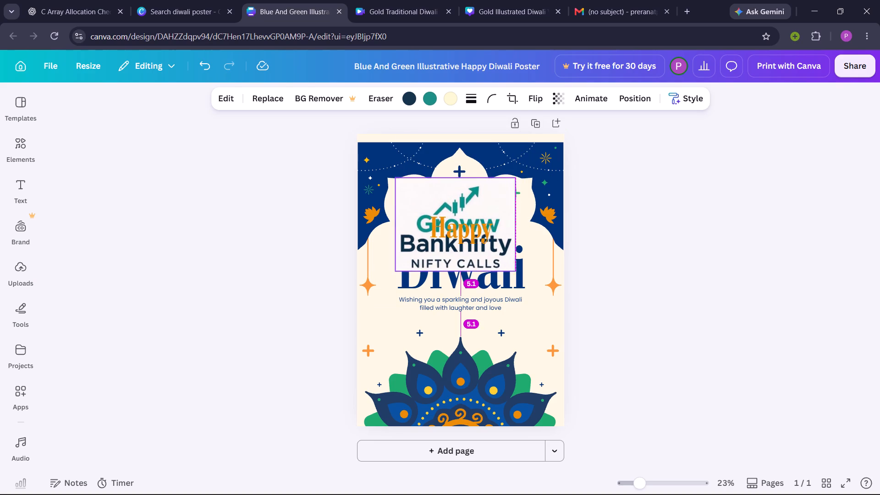
drag(482, 213, 451, 302)
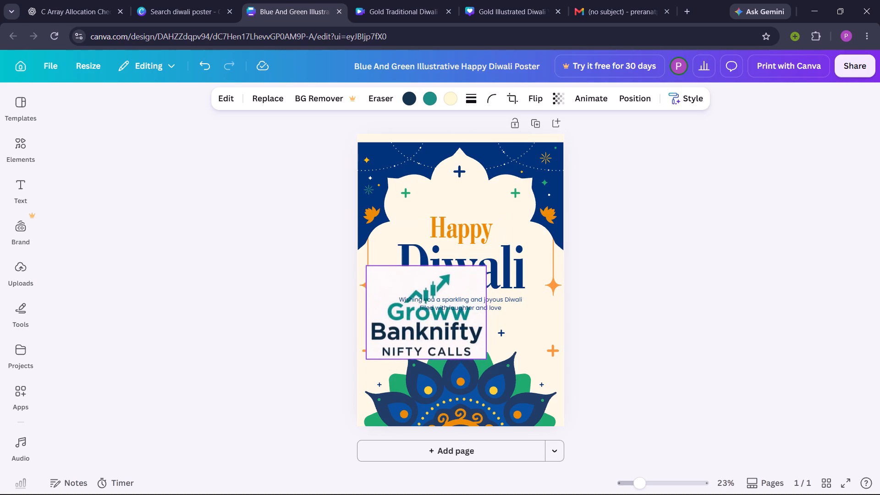
drag(451, 302, 488, 183)
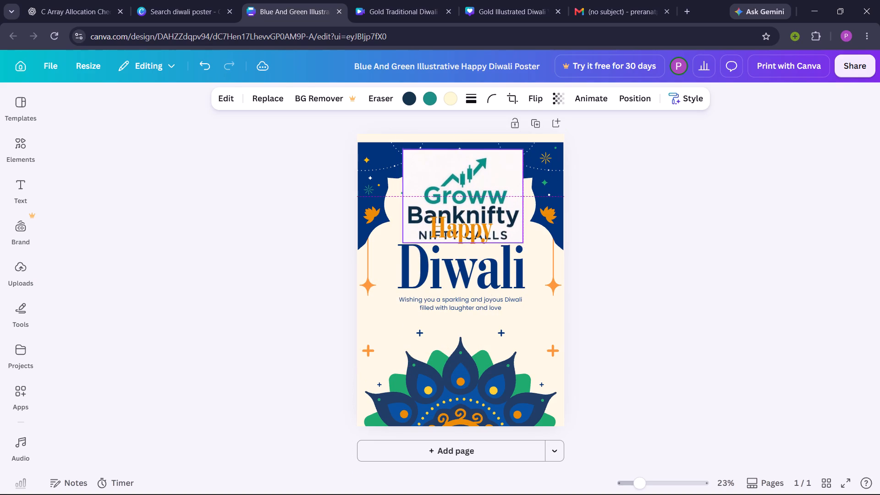
drag(488, 183, 490, 185)
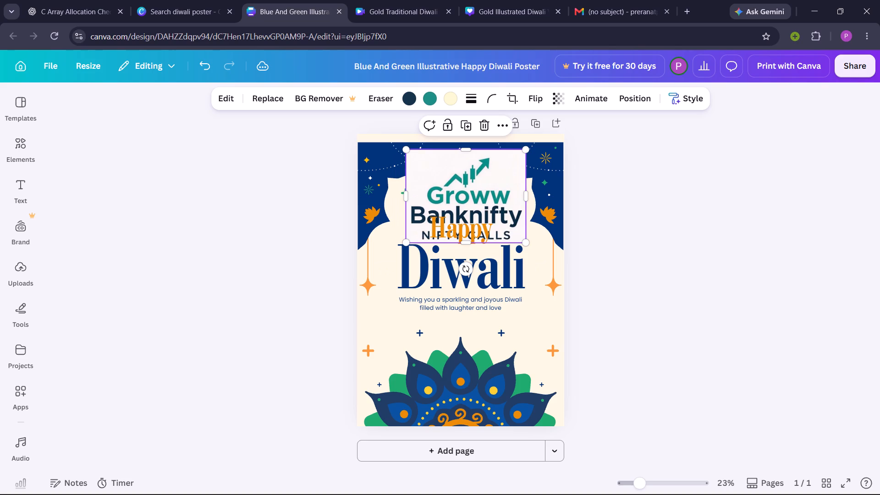
click(544, 163)
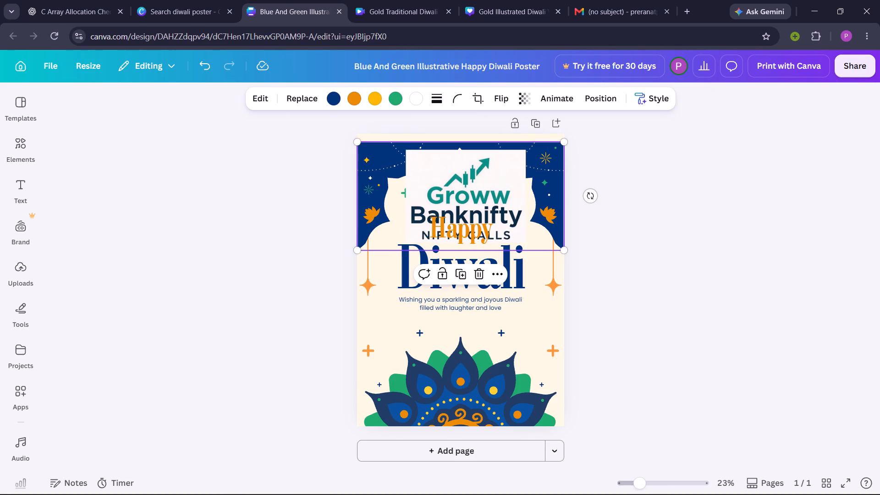
click(467, 184)
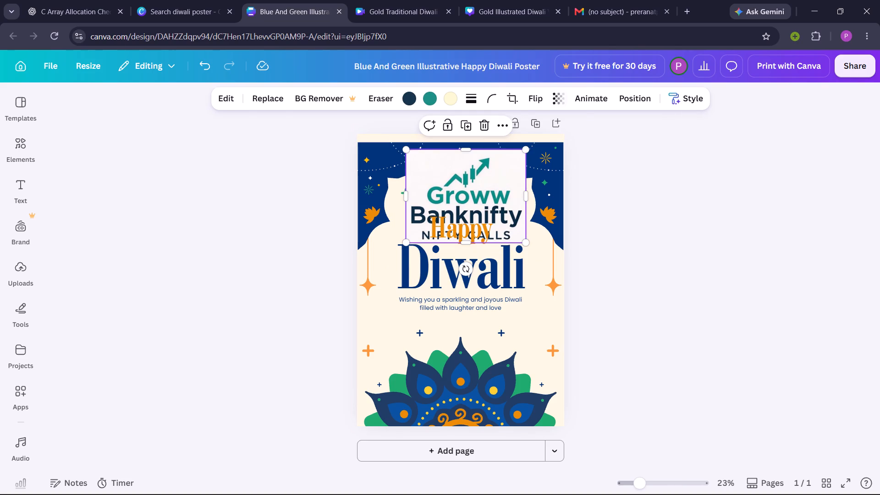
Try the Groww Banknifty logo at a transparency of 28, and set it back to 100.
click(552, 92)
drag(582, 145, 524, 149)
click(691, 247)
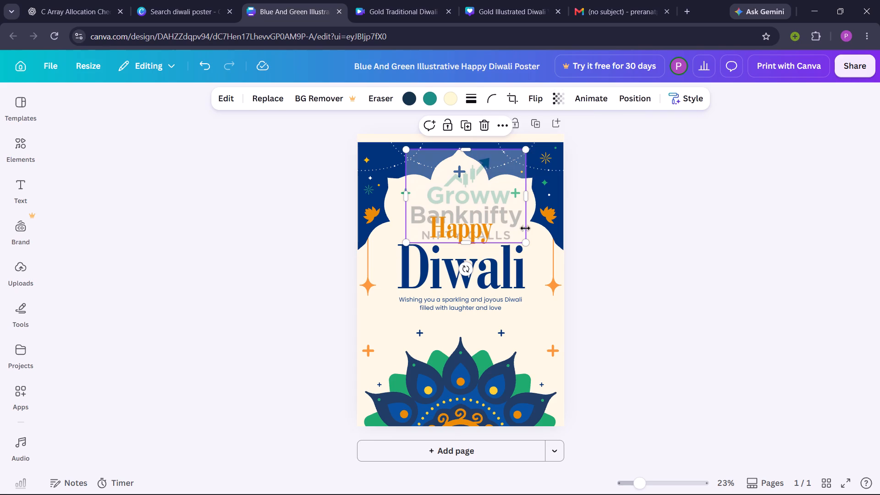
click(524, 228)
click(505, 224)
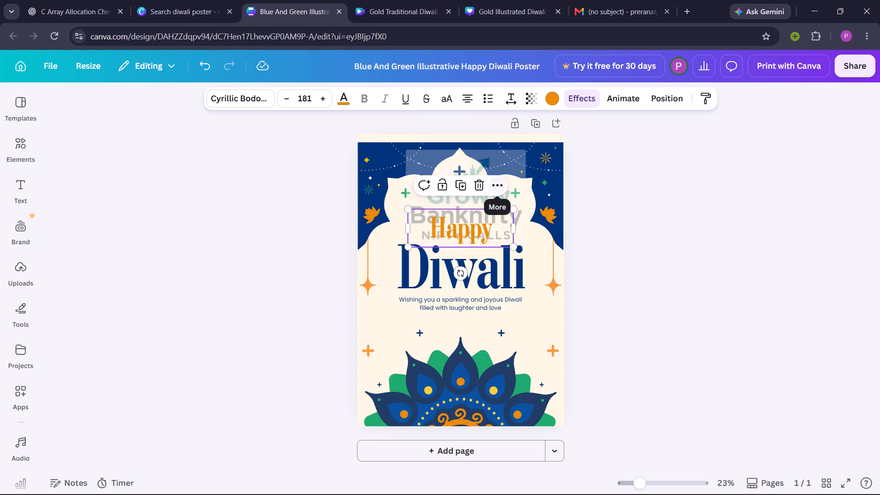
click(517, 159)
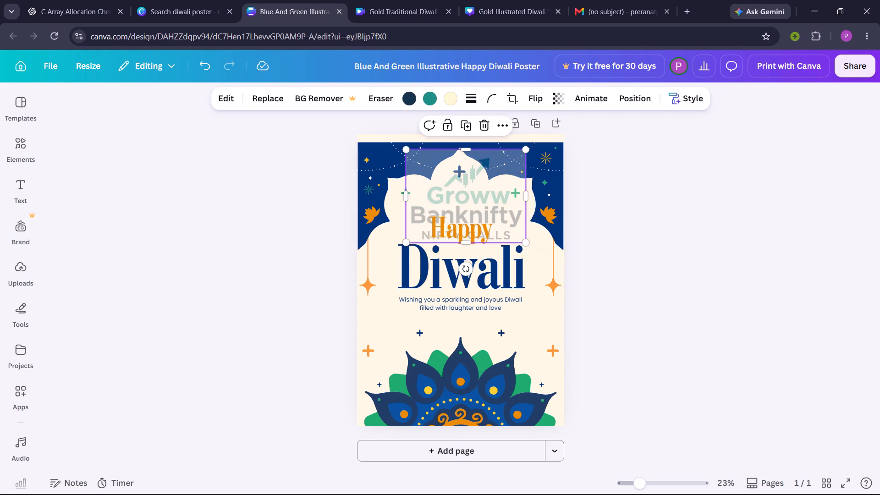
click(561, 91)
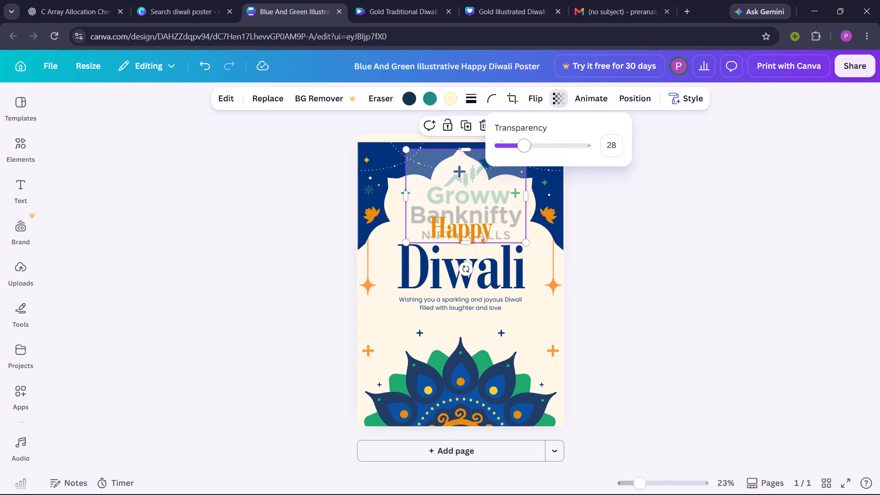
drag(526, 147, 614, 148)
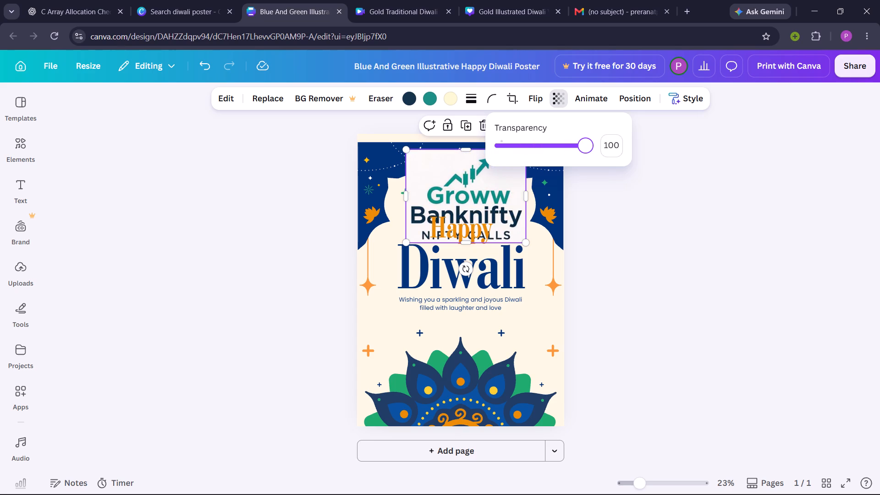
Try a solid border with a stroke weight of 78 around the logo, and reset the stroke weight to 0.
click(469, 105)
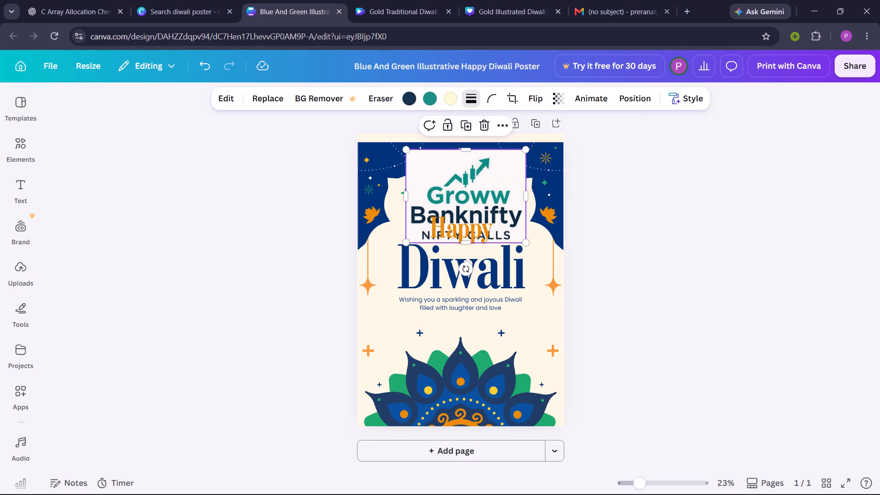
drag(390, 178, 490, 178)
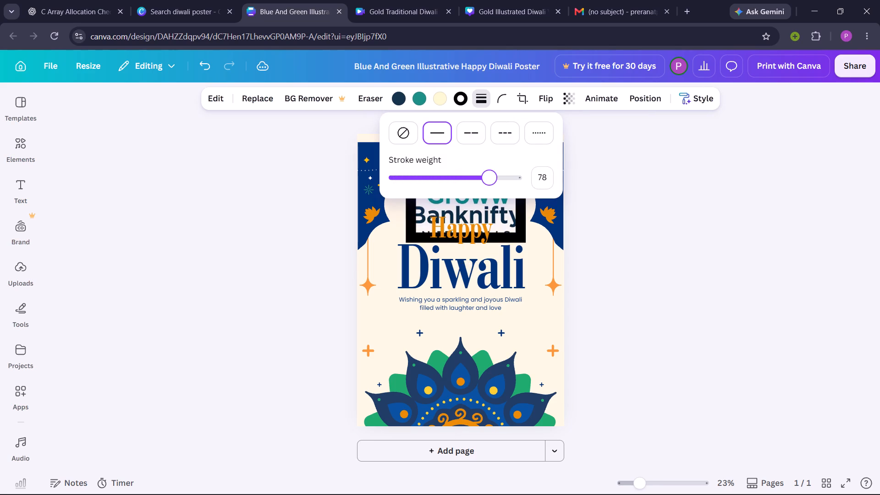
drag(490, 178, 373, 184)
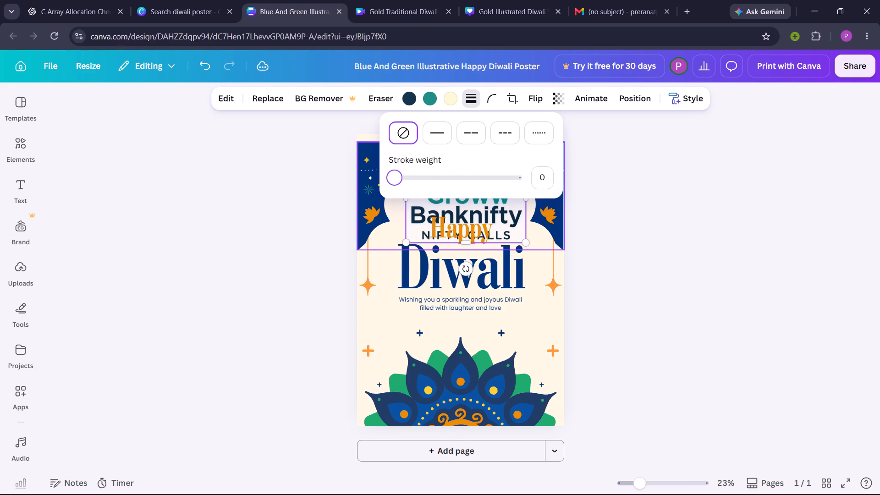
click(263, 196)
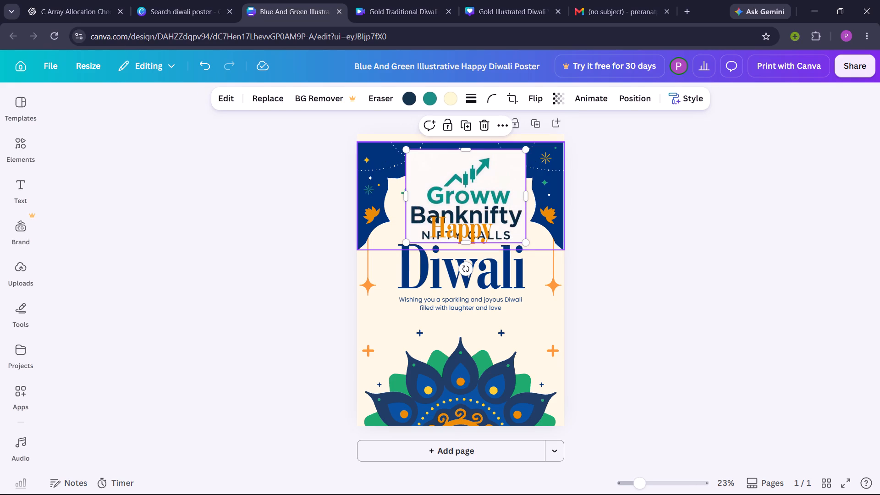
Try the logo one layer forward and backward, and send it to the back behind the arch and greeting text.
click(498, 136)
click(484, 181)
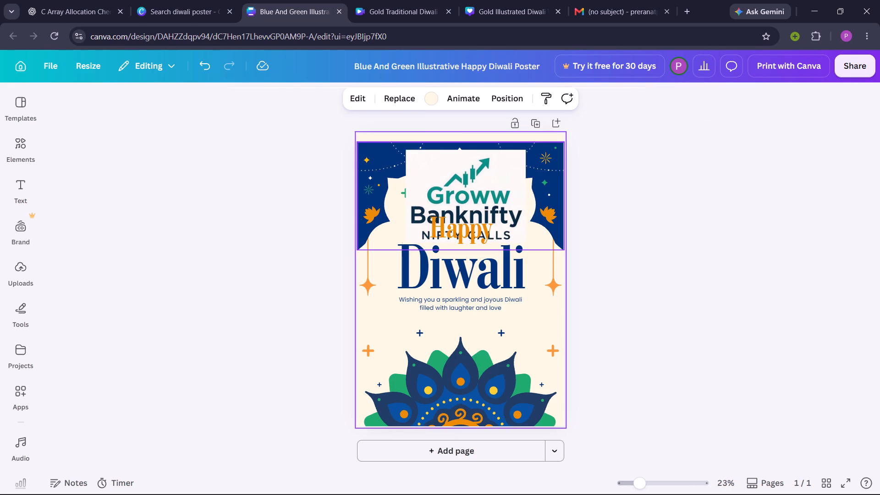
click(500, 122)
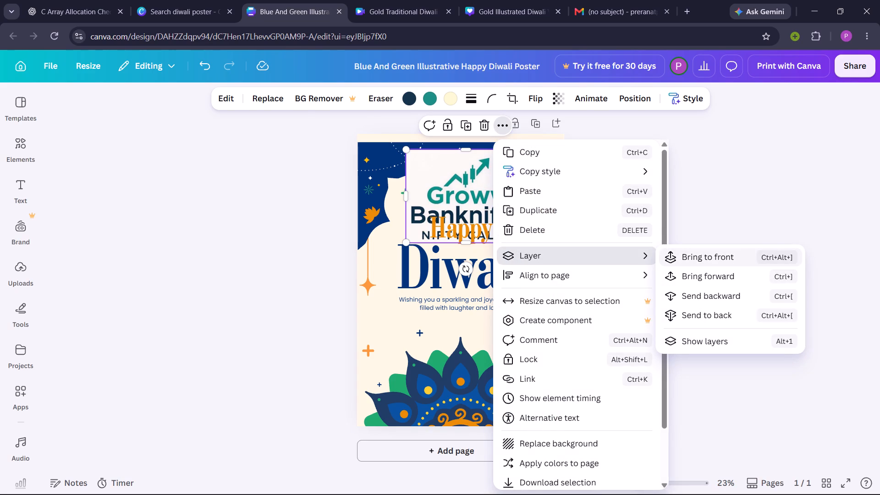
click(709, 272)
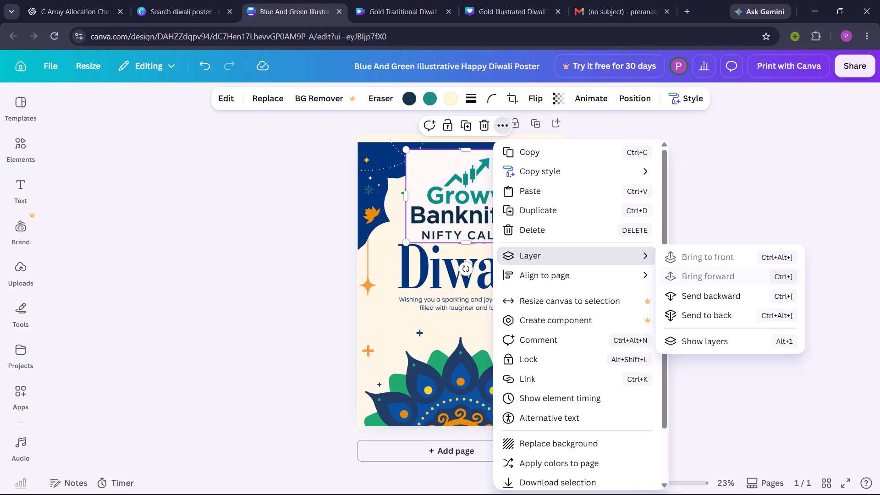
click(707, 296)
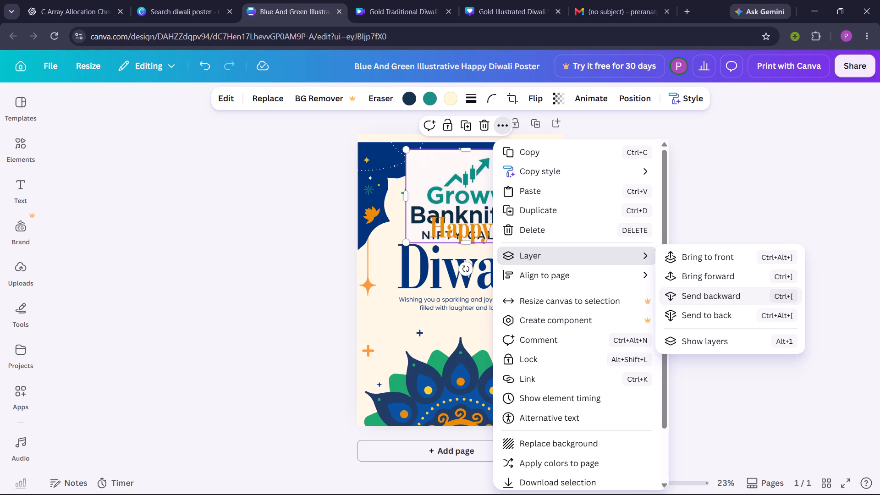
click(706, 314)
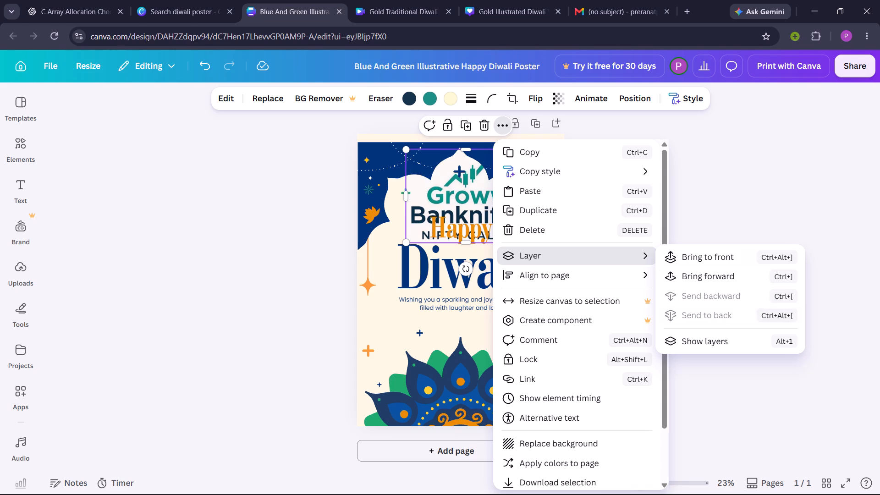
click(744, 199)
Shift the blue arch decoration slightly upward, shrink it a little from its lower-left corner, and nudge it slightly right.
click(477, 189)
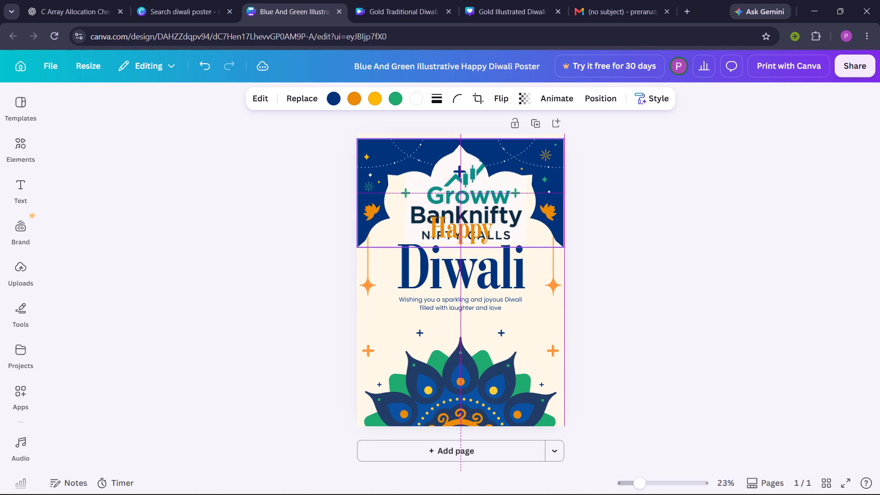
click(423, 225)
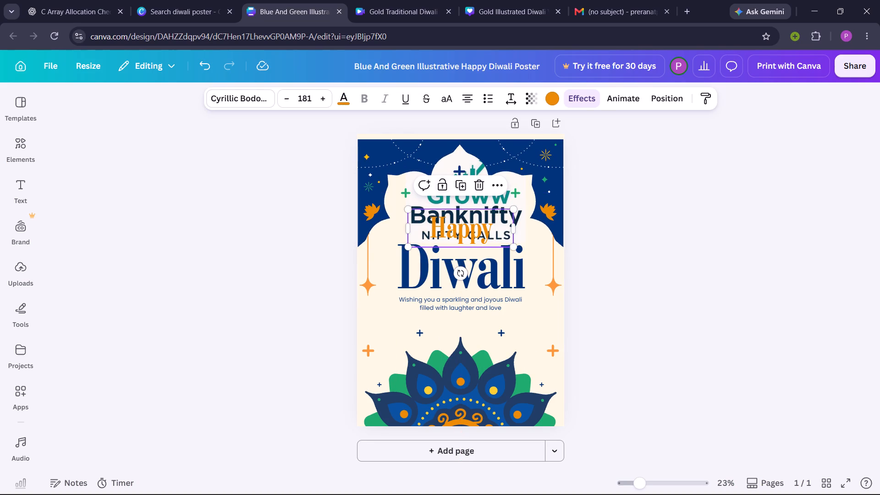
click(437, 199)
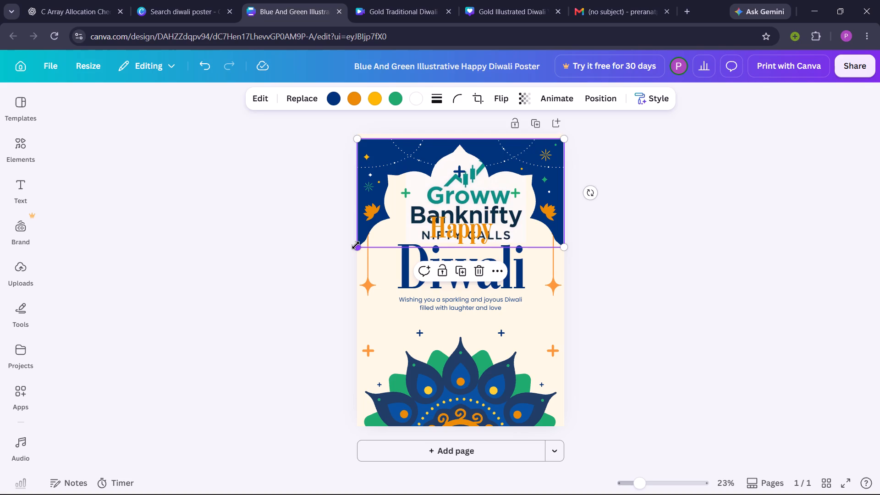
drag(356, 245, 356, 239)
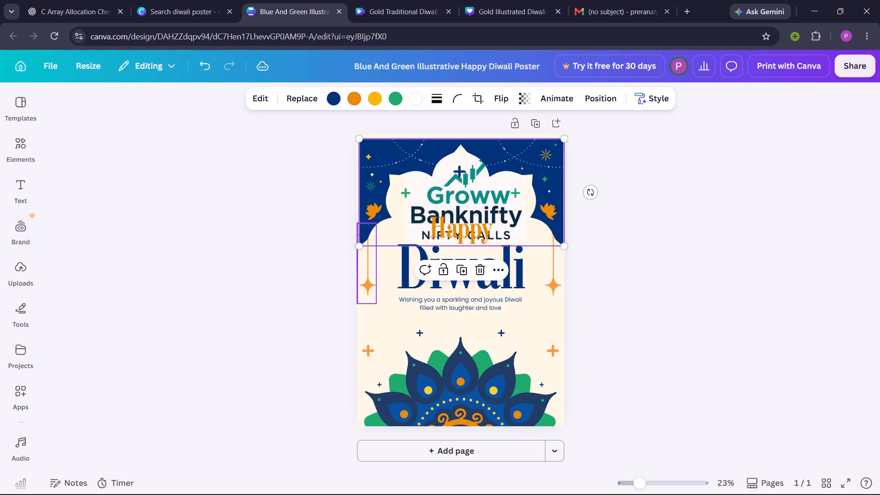
click(468, 192)
click(468, 192)
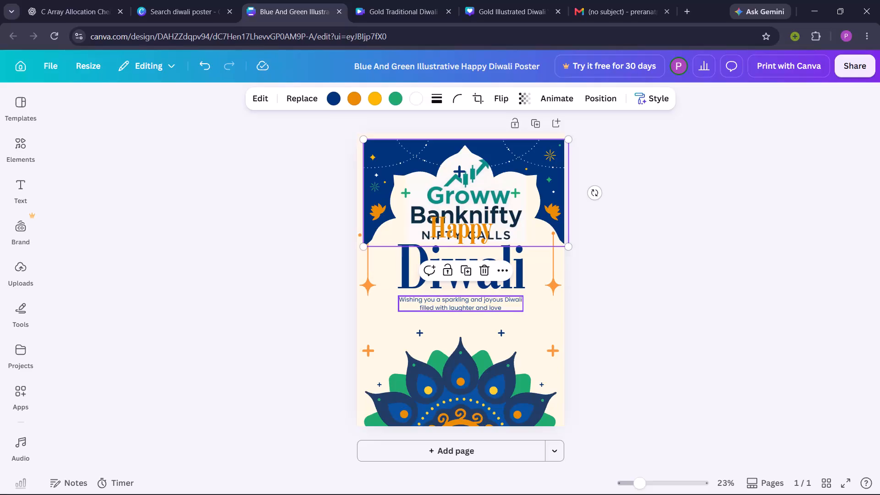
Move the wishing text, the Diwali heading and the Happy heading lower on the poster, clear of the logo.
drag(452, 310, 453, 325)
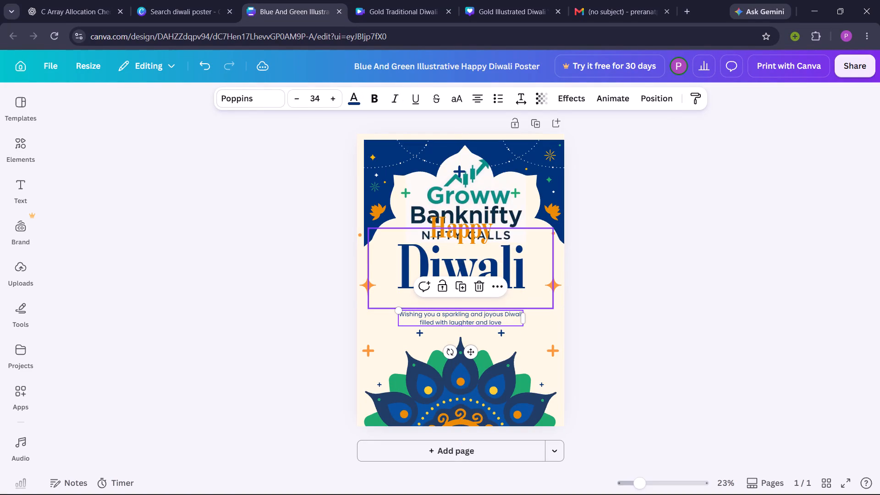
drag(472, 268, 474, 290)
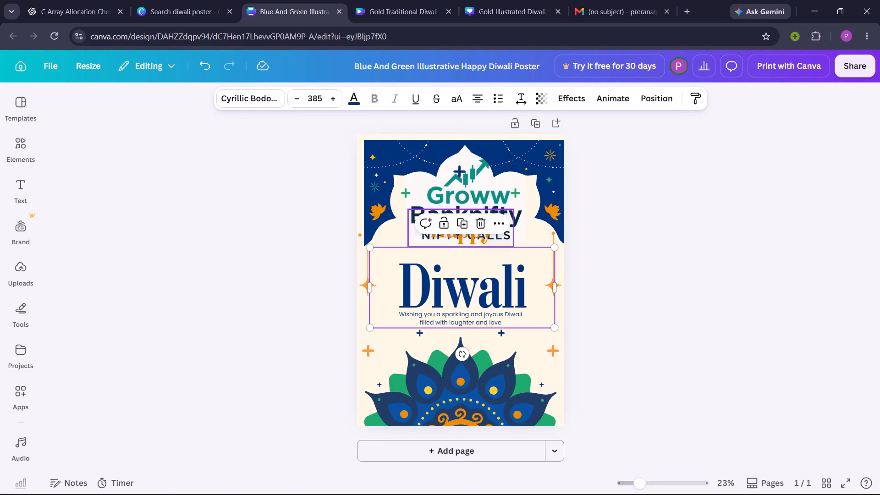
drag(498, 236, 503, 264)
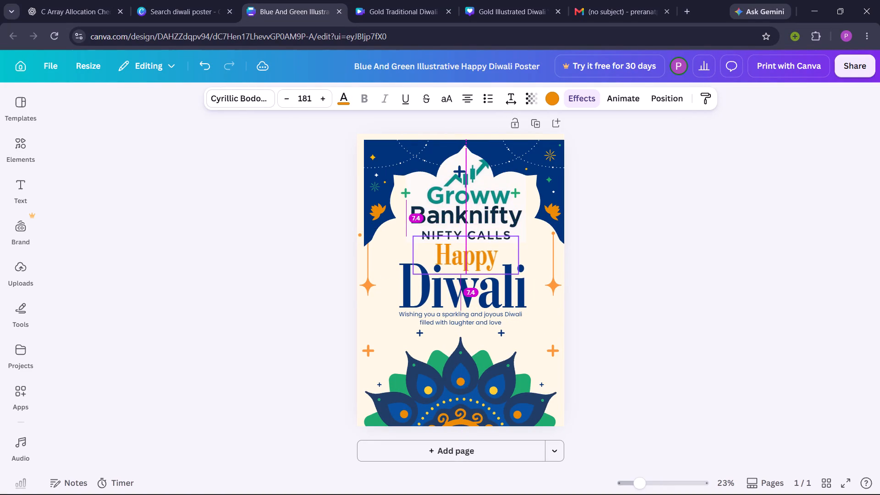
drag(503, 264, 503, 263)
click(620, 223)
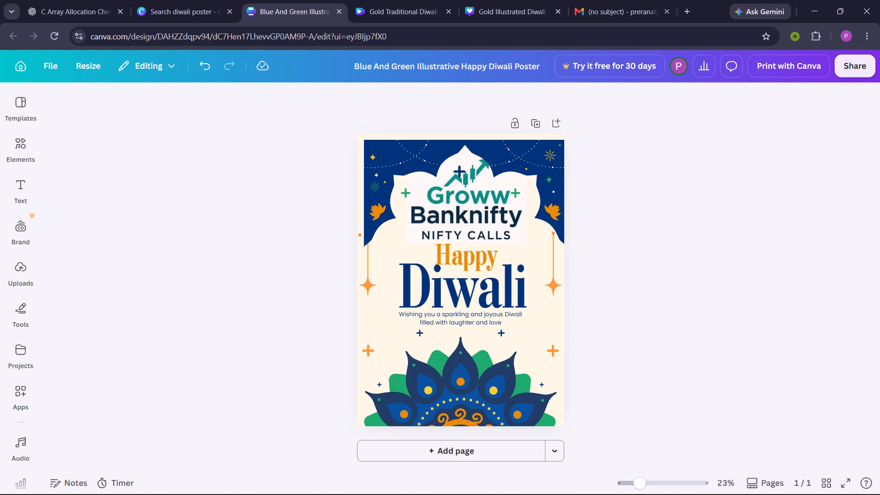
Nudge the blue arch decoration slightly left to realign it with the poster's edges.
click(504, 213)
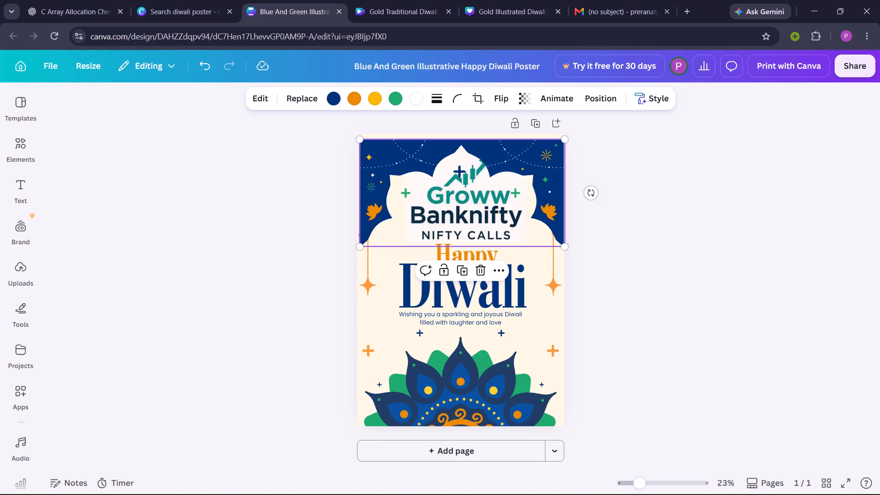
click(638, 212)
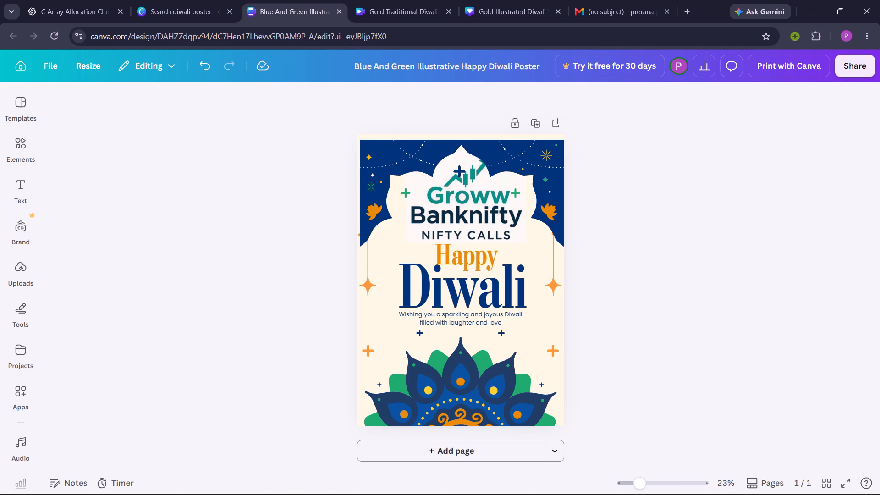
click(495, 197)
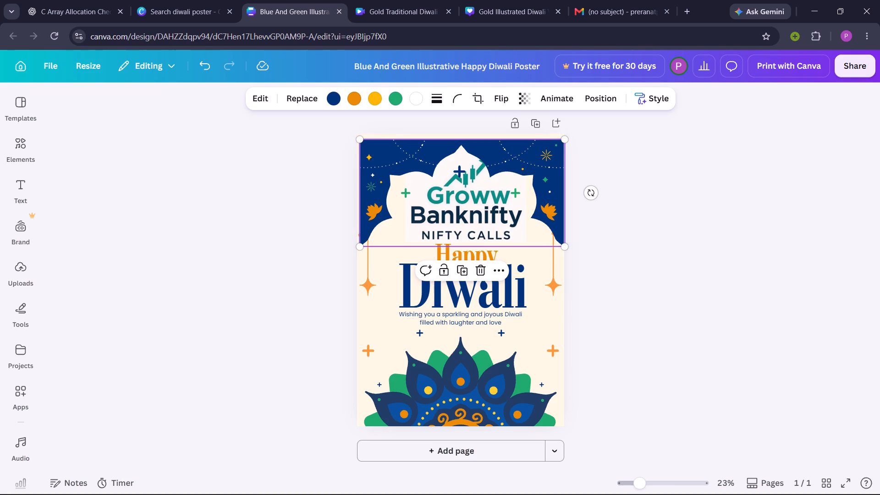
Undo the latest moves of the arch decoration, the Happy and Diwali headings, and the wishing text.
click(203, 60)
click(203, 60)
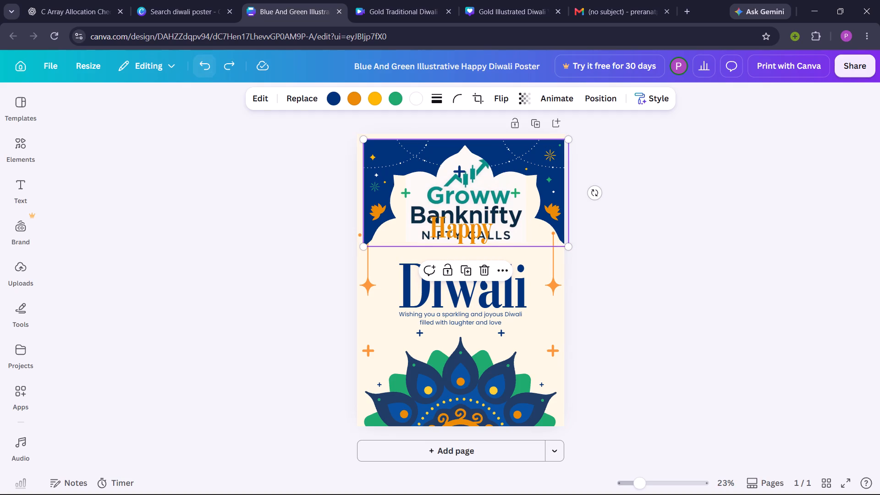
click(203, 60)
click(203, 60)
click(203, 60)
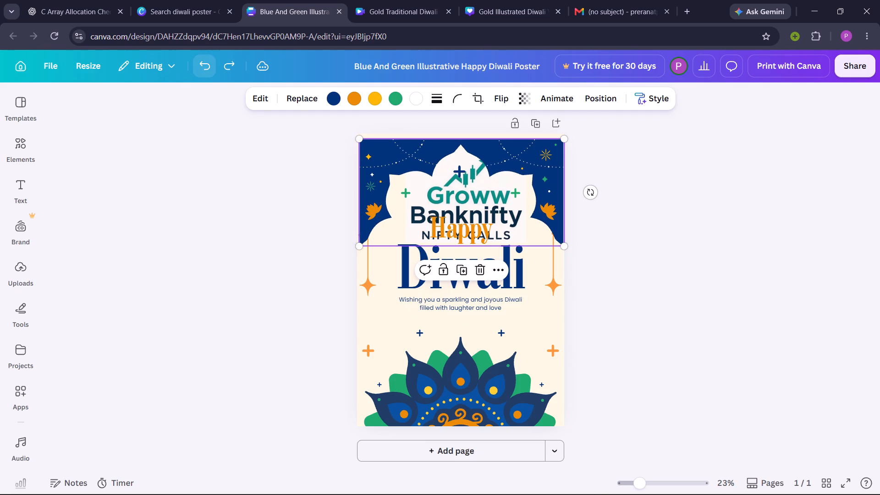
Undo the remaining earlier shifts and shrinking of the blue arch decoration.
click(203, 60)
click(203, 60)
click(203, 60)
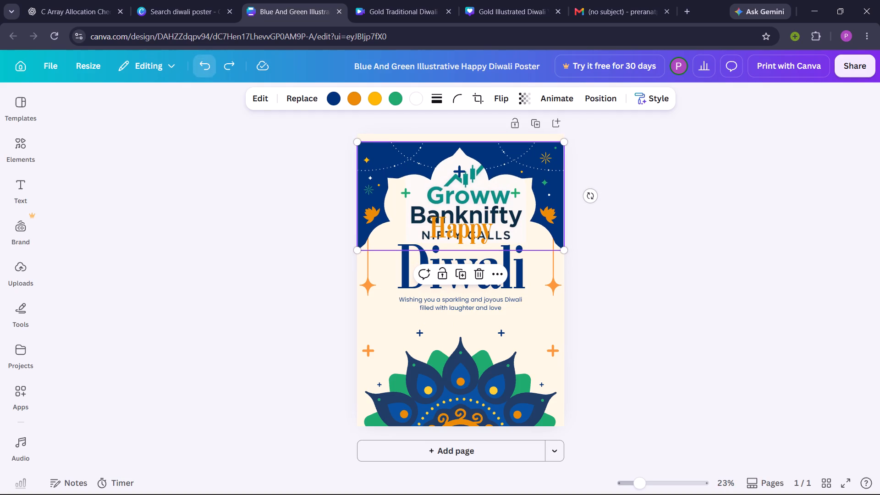
Shrink the Groww Banknifty logo slightly from its lower-left corner and centre it horizontally inside the white arch opening.
click(450, 192)
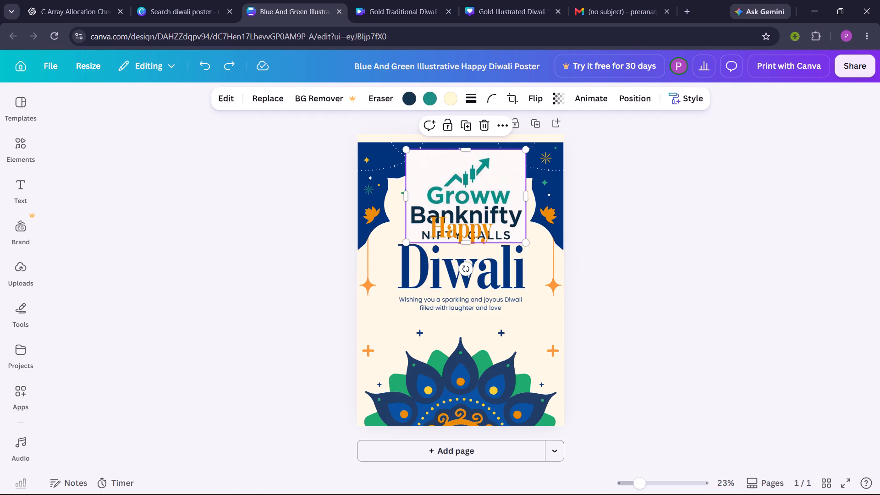
drag(407, 244, 408, 234)
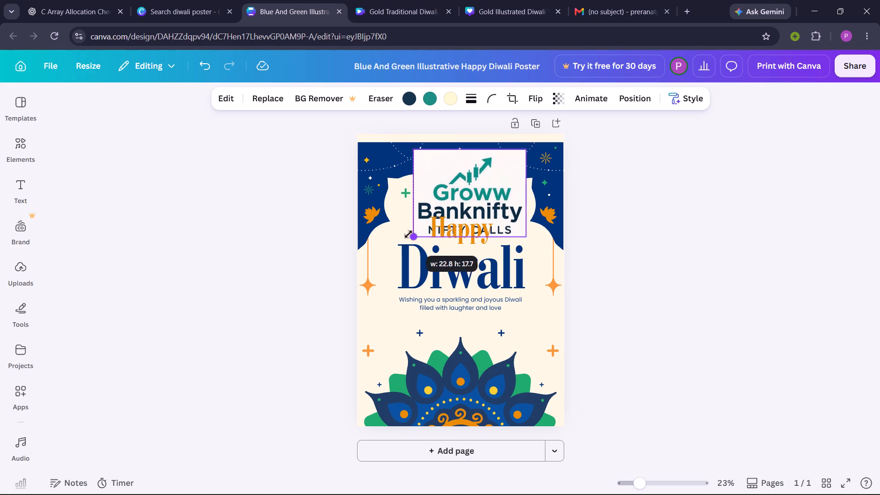
drag(408, 234, 412, 223)
drag(469, 189, 466, 194)
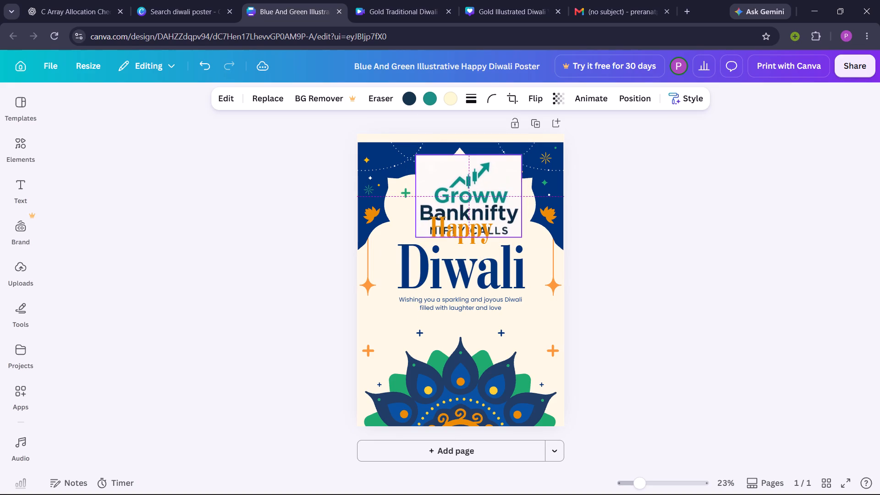
drag(466, 194, 457, 198)
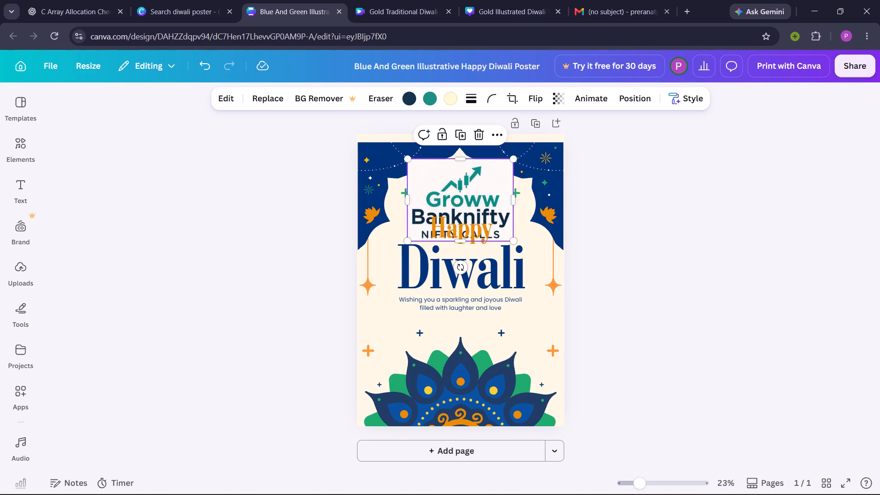
Send the Groww Banknifty logo to the back, behind the arch decoration.
right_click(493, 197)
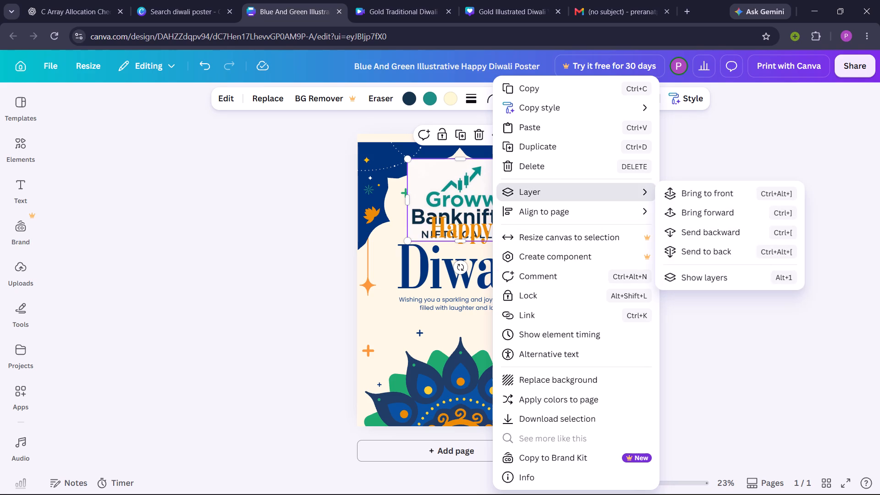
click(687, 249)
click(740, 146)
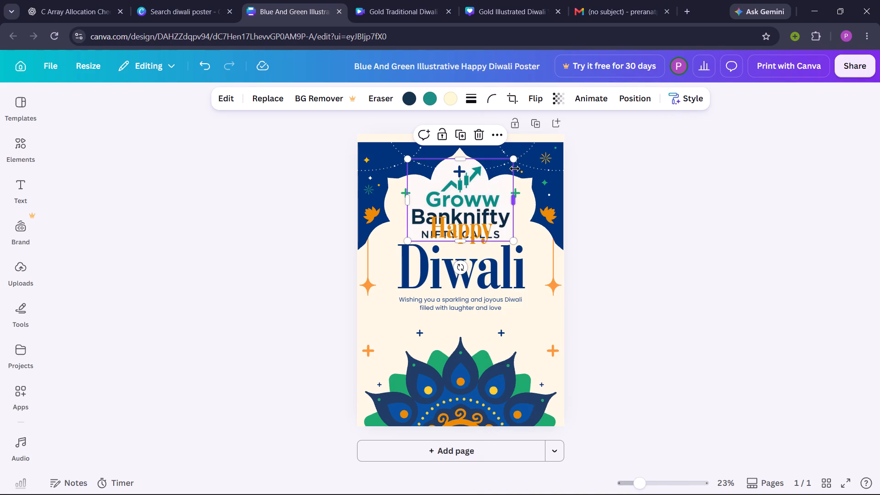
Move the wishing text, the Diwali heading and the Happy heading lower on the poster, with Happy just below the logo's NIFTY CALLS line.
drag(438, 298, 440, 318)
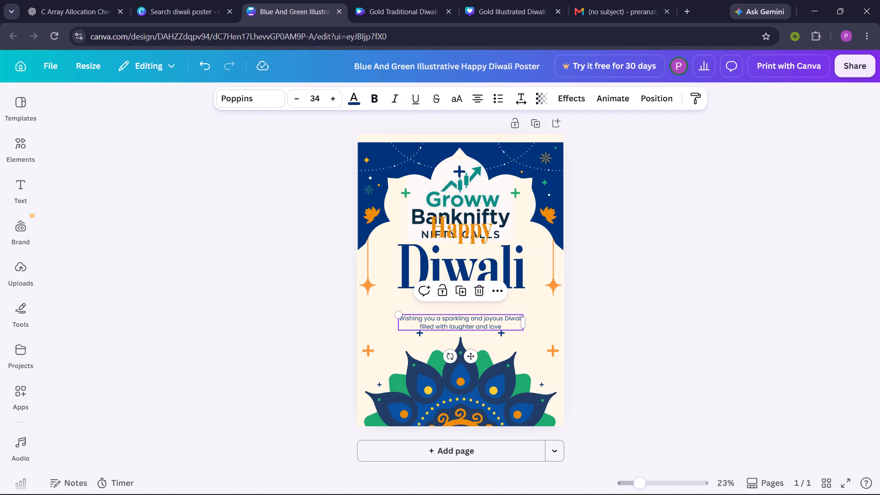
drag(463, 259, 464, 278)
drag(489, 240, 490, 246)
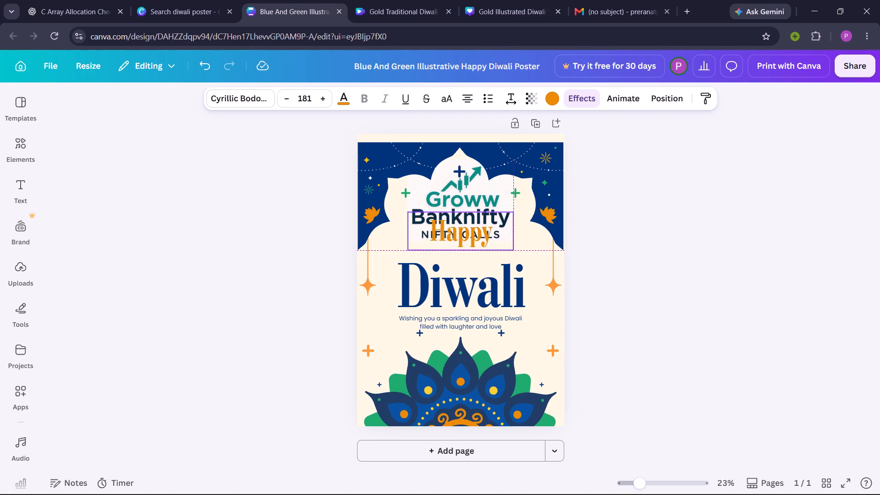
drag(490, 246, 495, 262)
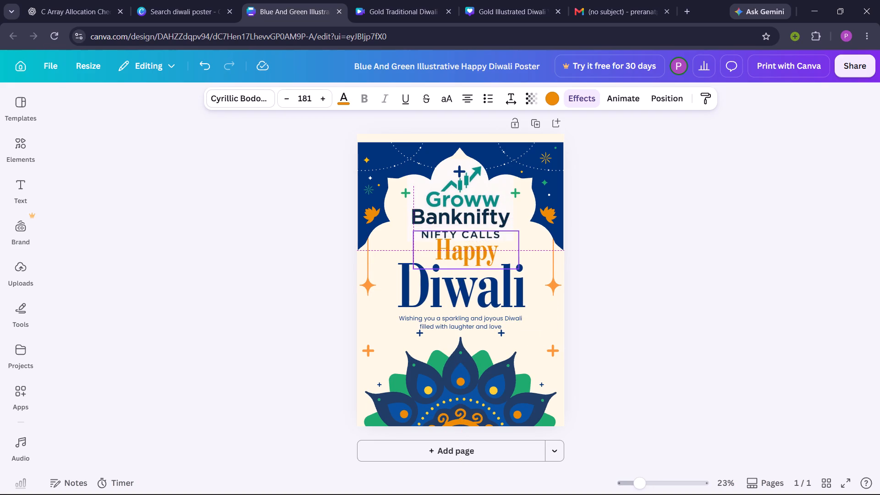
drag(495, 262, 492, 262)
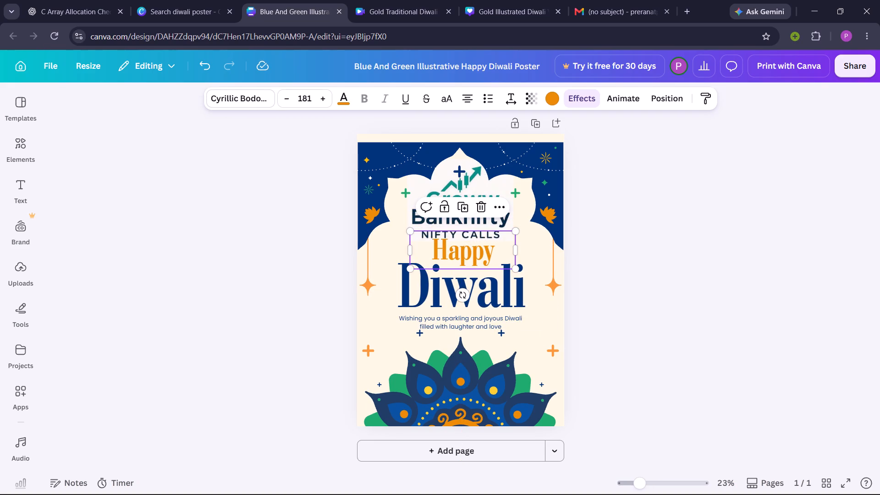
click(641, 206)
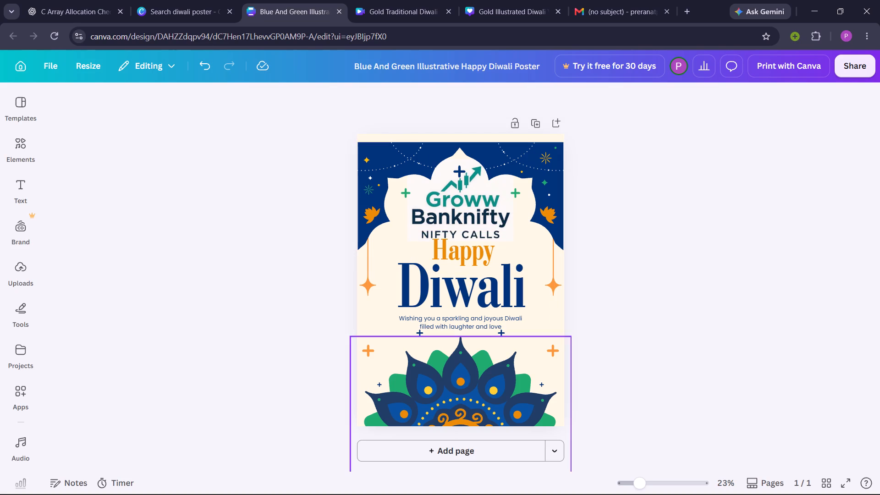
Nudge the wishing text slightly further down, close to the tip of the peacock-feather mandala.
drag(466, 324, 466, 335)
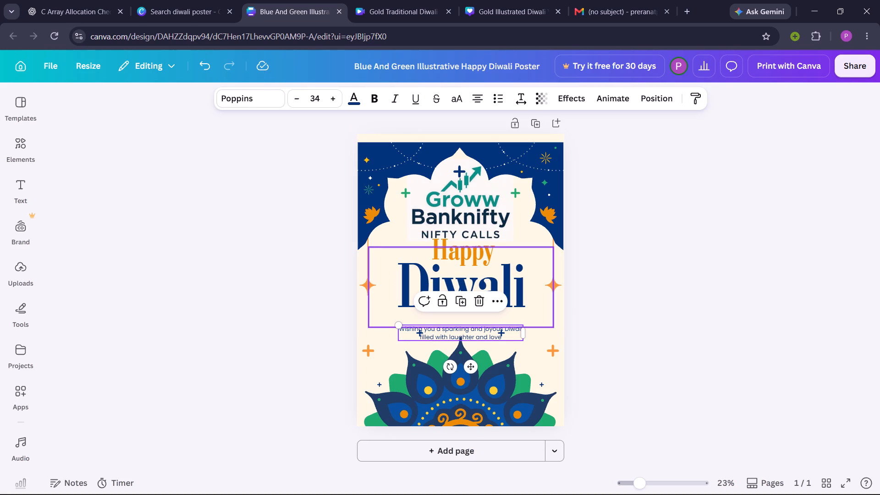
click(600, 258)
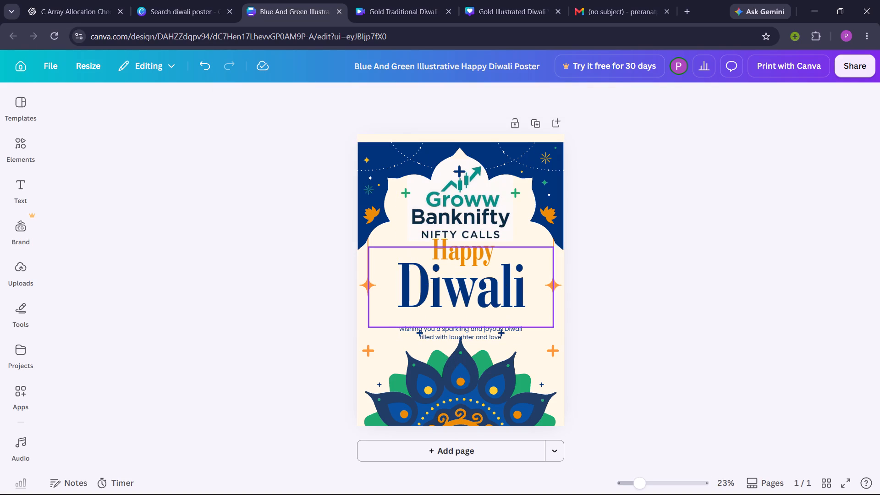
Move the Diwali heading down to just above the wishing text, and Happy down clear of the logo's NIFTY CALLS line.
drag(464, 296, 464, 308)
drag(468, 255, 468, 263)
click(678, 157)
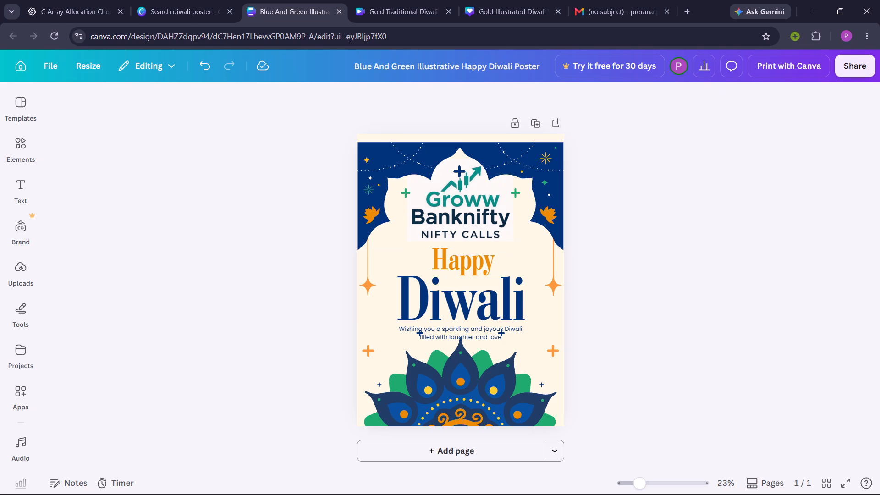